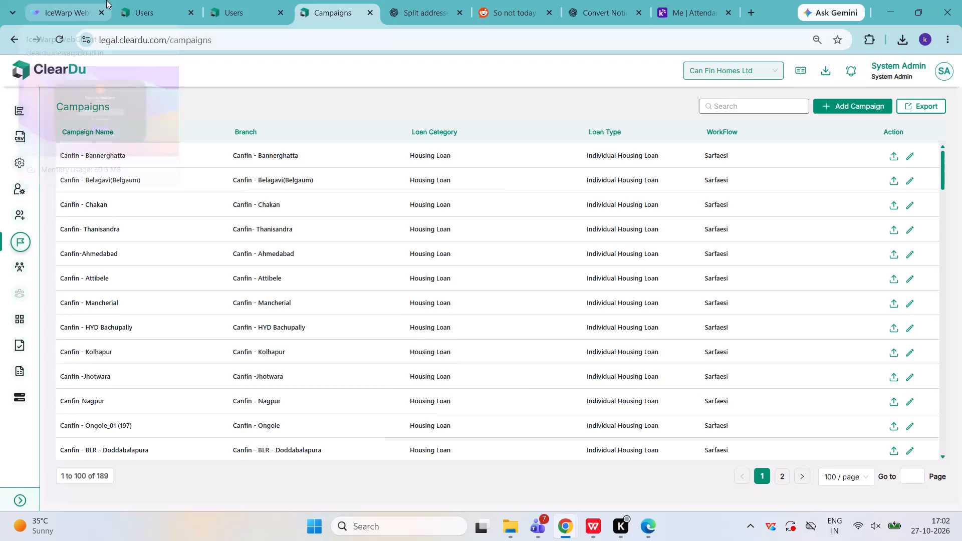
# Look through the open Chrome pages and bring up the SARFAESI360 Users setup page for IIFL Finance Limited.
pyautogui.hotkey('alt', 'Tab')
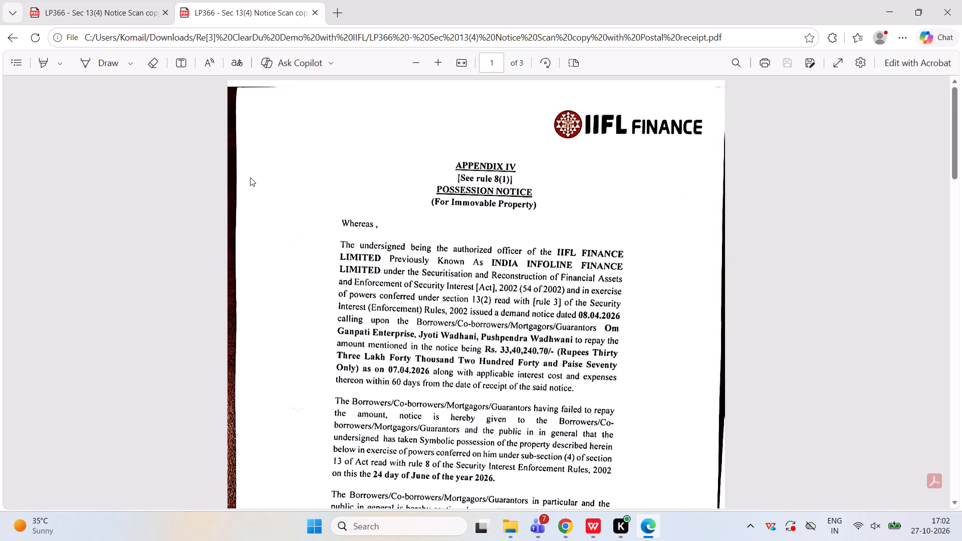
pyautogui.click(568, 536)
pyautogui.click(506, 479)
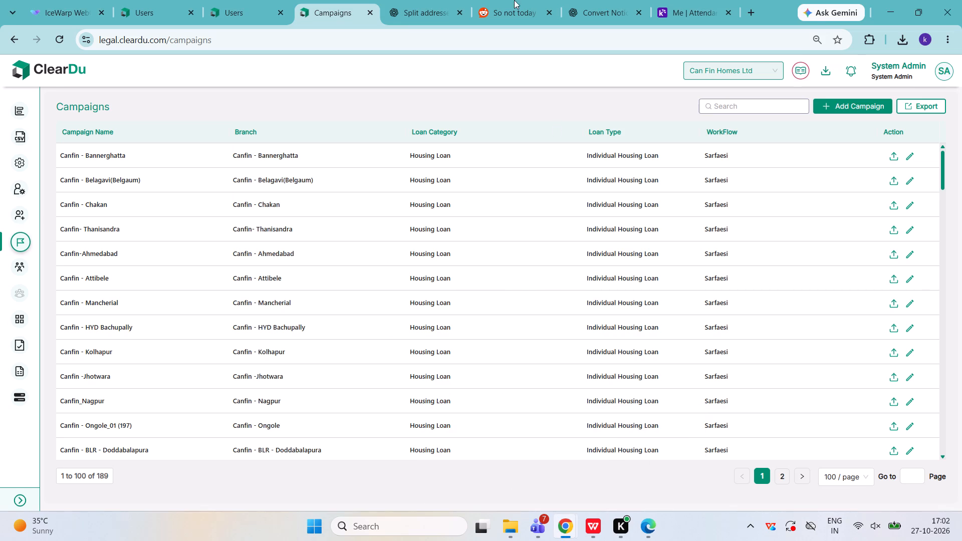
pyautogui.click(509, 0)
pyautogui.click(599, 1)
pyautogui.click(682, 0)
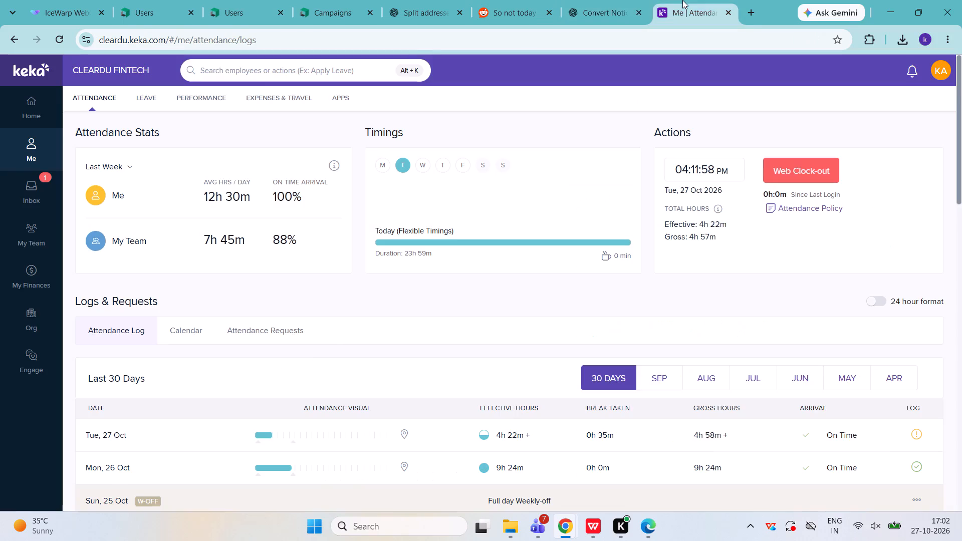
pyautogui.click(75, 1)
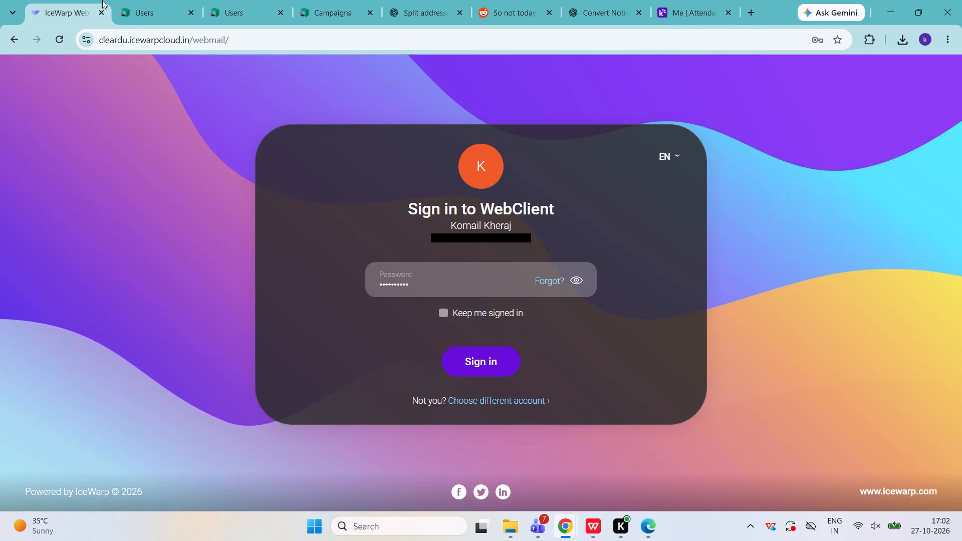
pyautogui.click(171, 0)
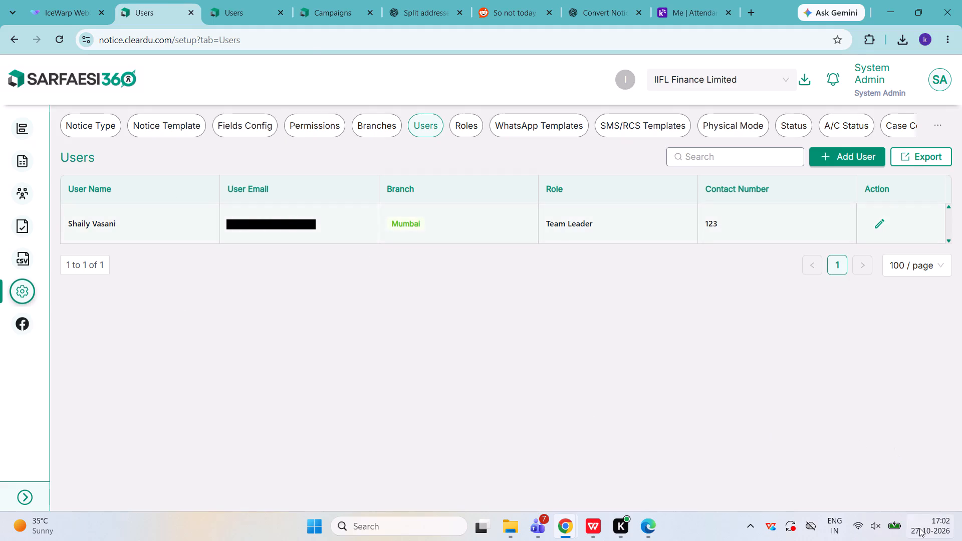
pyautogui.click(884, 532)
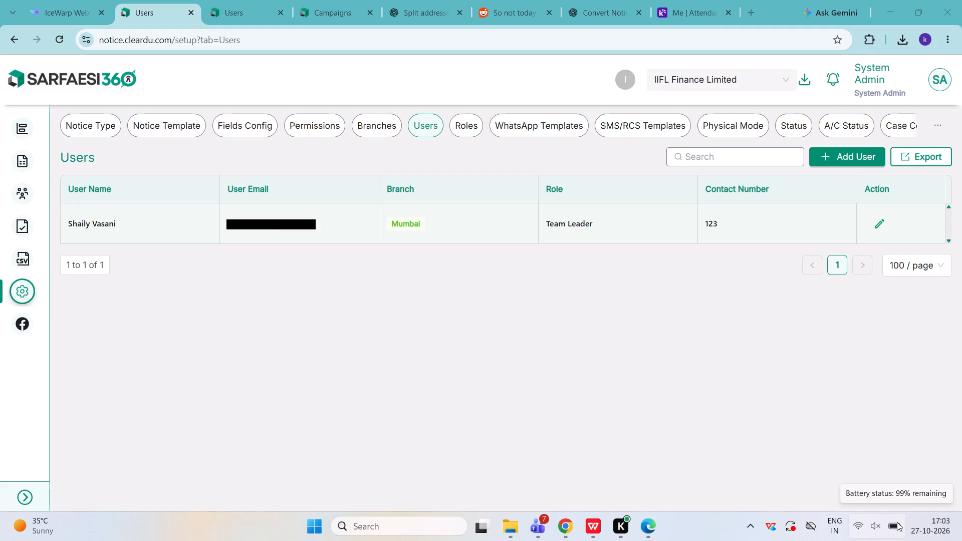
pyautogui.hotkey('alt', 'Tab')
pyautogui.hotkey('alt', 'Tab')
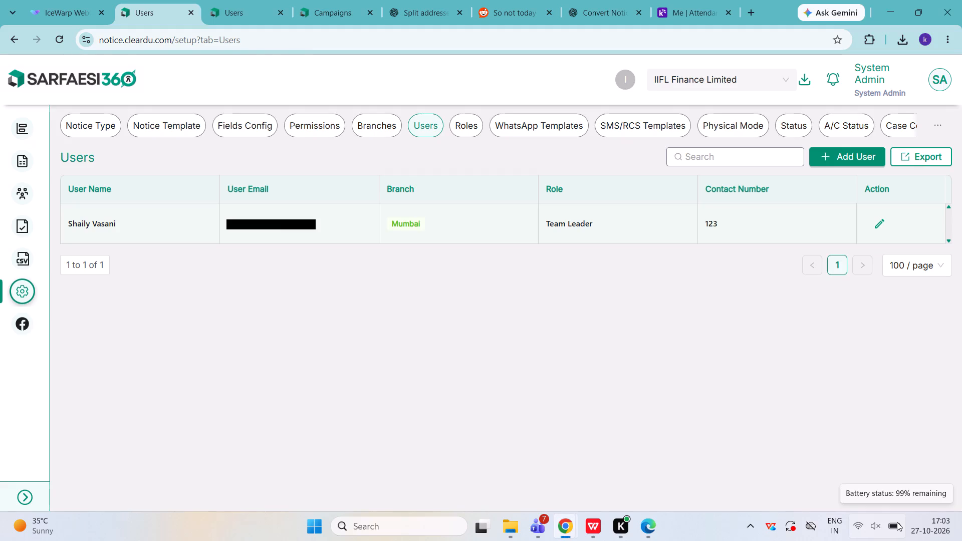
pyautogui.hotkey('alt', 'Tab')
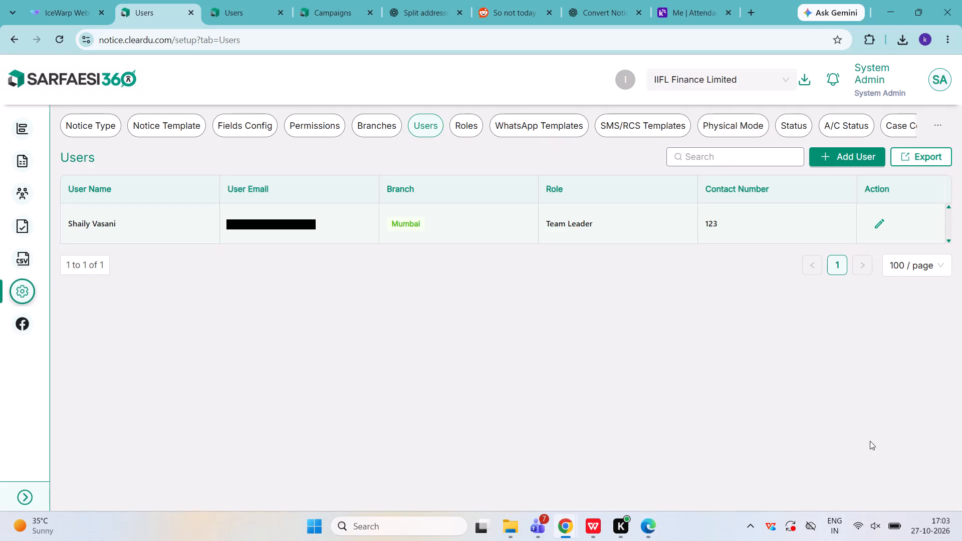
# Open the Fields Config list for IIFL Finance Limited and compare its fields with the possession notice PDF in Edge.
pyautogui.click(265, 124)
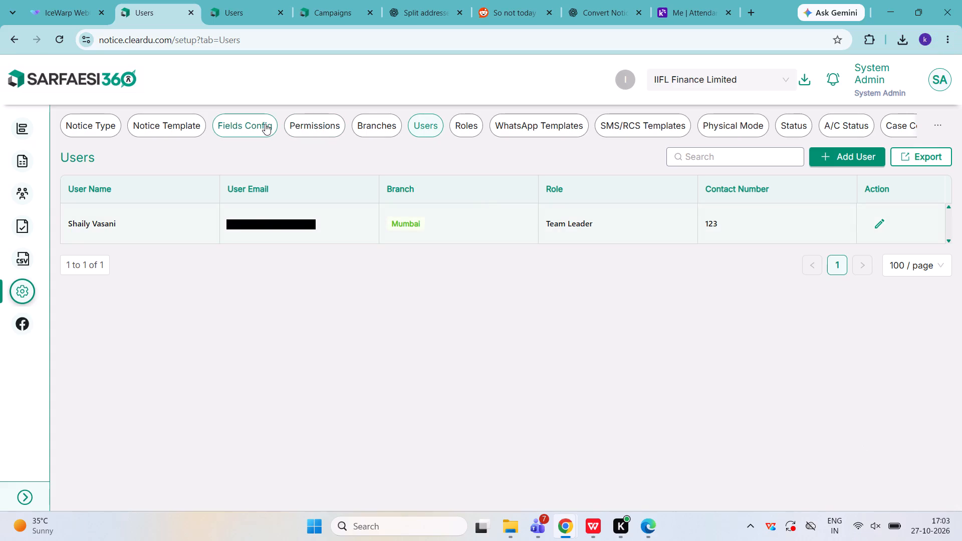
pyautogui.hotkey('alt', 'Tab')
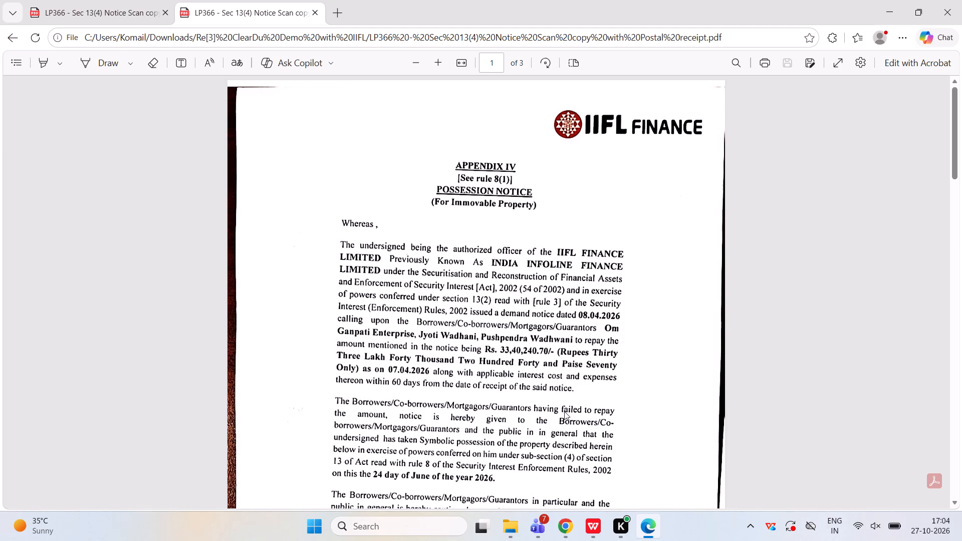
pyautogui.hotkey('alt', 'Tab')
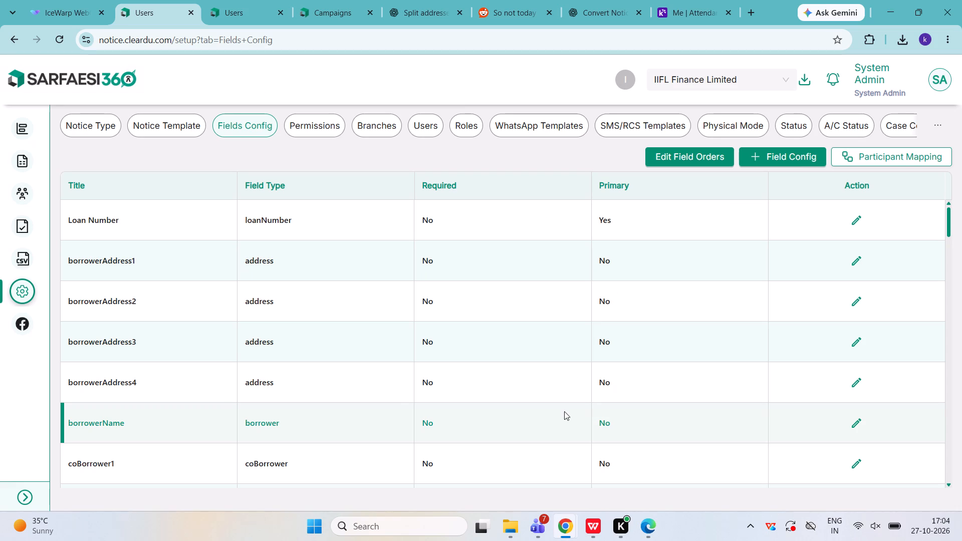
pyautogui.hotkey('alt', 'Tab')
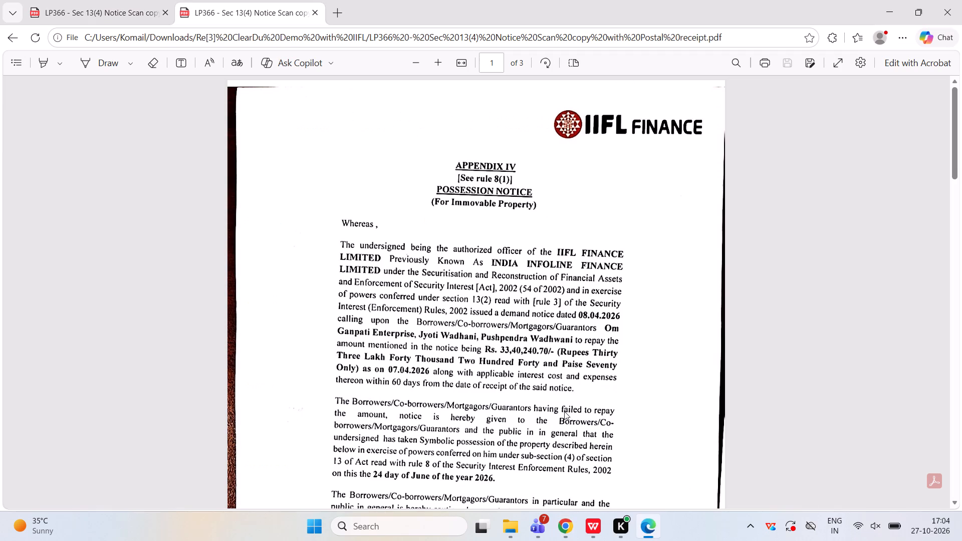
pyautogui.hotkey('alt', 'Tab')
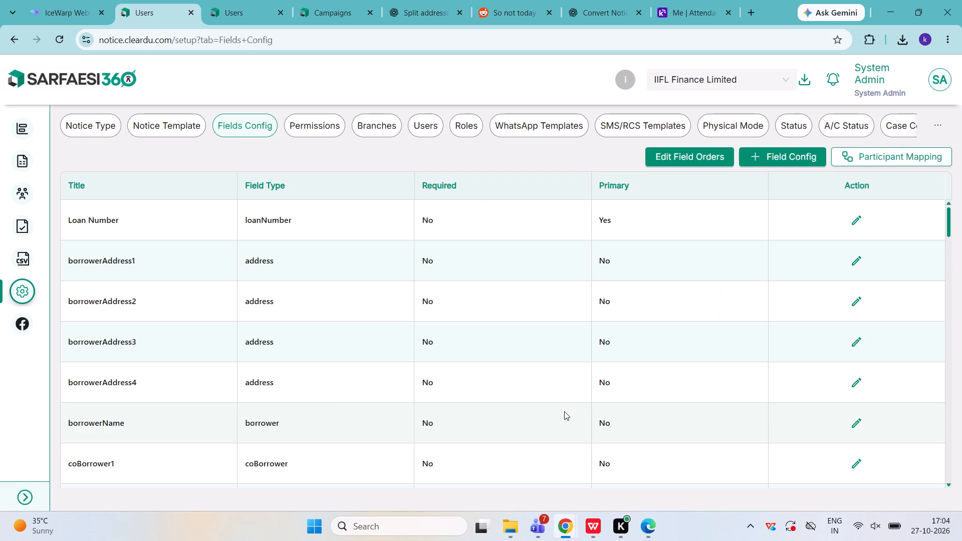
pyautogui.hotkey('alt', 'Tab')
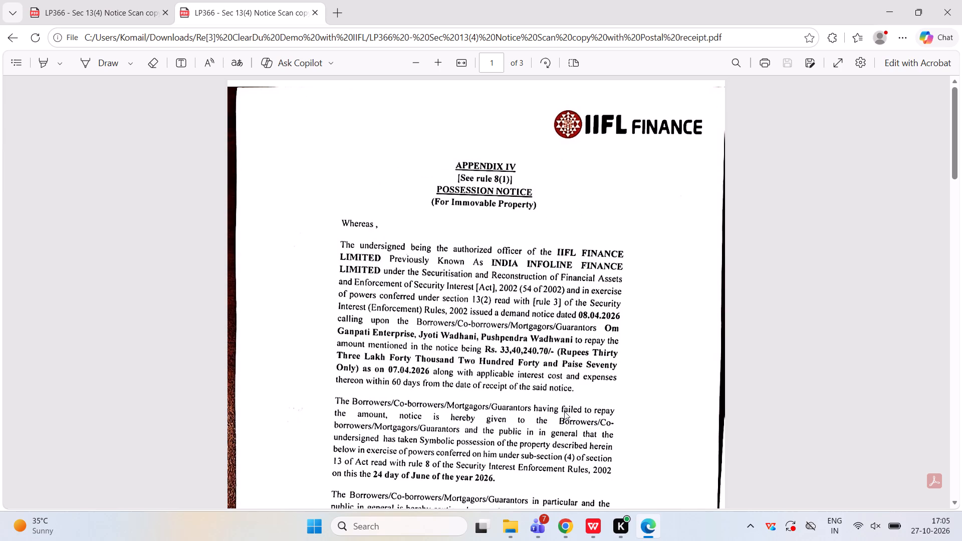
pyautogui.hotkey('alt', 'Tab')
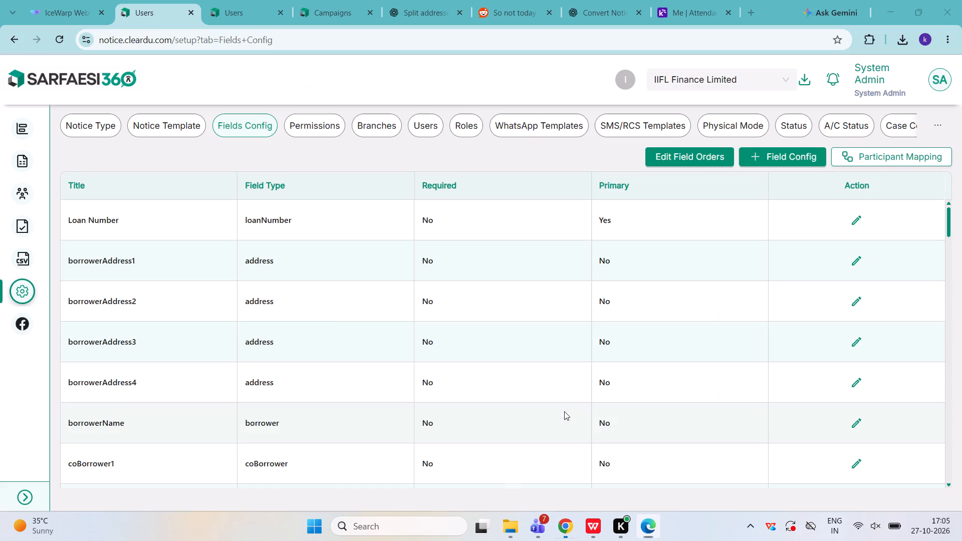
# Add a field configuration of type Date titled demandnoticedate and save it.
pyautogui.click(775, 161)
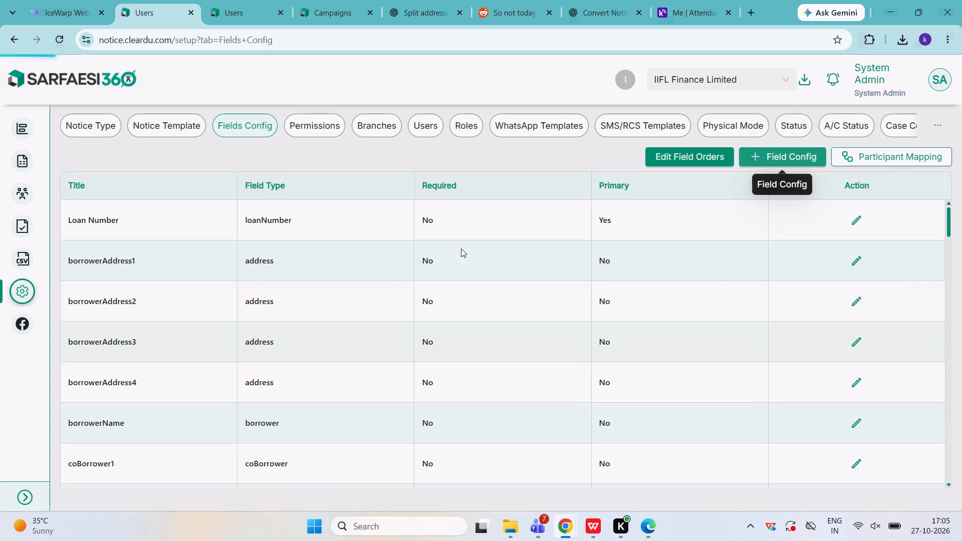
pyautogui.click(456, 239)
pyautogui.write('date')
pyautogui.press('Return')
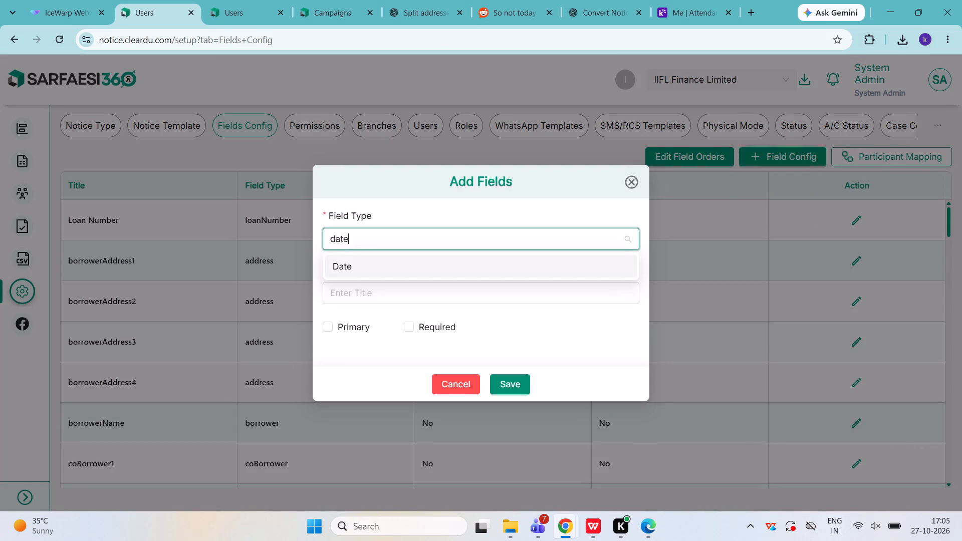
pyautogui.press('Tab')
pyautogui.press('Tab')
pyautogui.write('demandnoticedate')
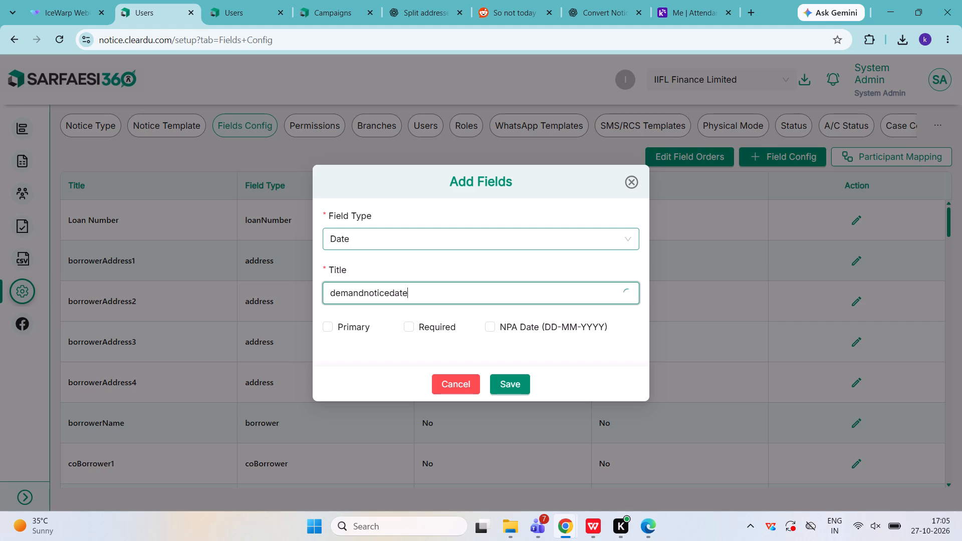
pyautogui.press('Tab')
pyautogui.press('Tab')
pyautogui.press('Tab')
pyautogui.press('Tab')
pyautogui.press('Tab')
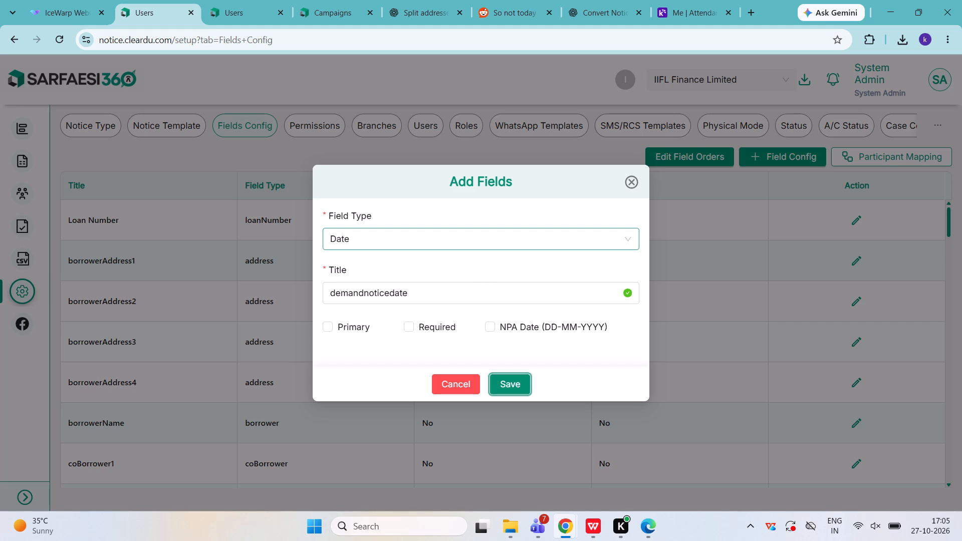
pyautogui.press('Return')
# Switch to the possession notice PDF in Edge and read its body paragraphs for further details that need fields.
pyautogui.hotkey('alt', 'Tab')
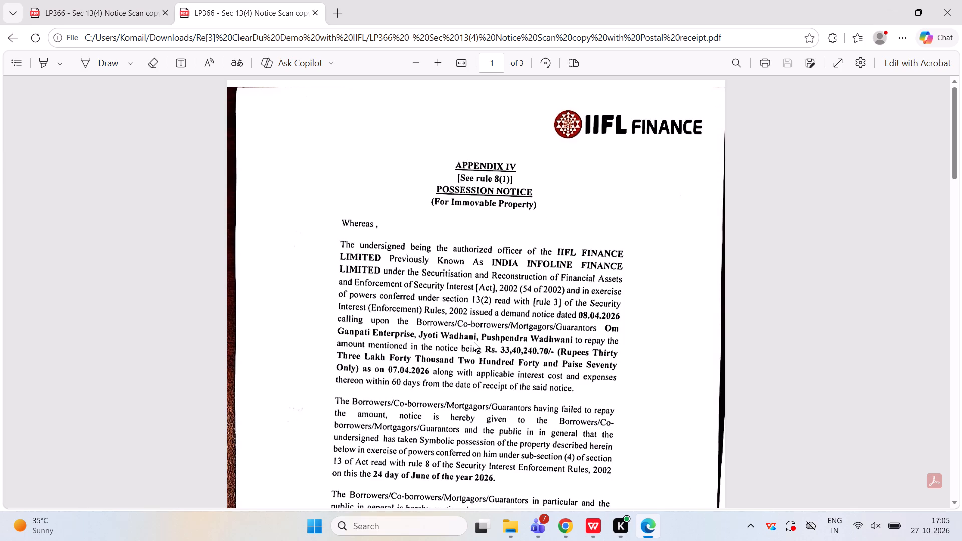
pyautogui.scroll(-2, 474, 342)
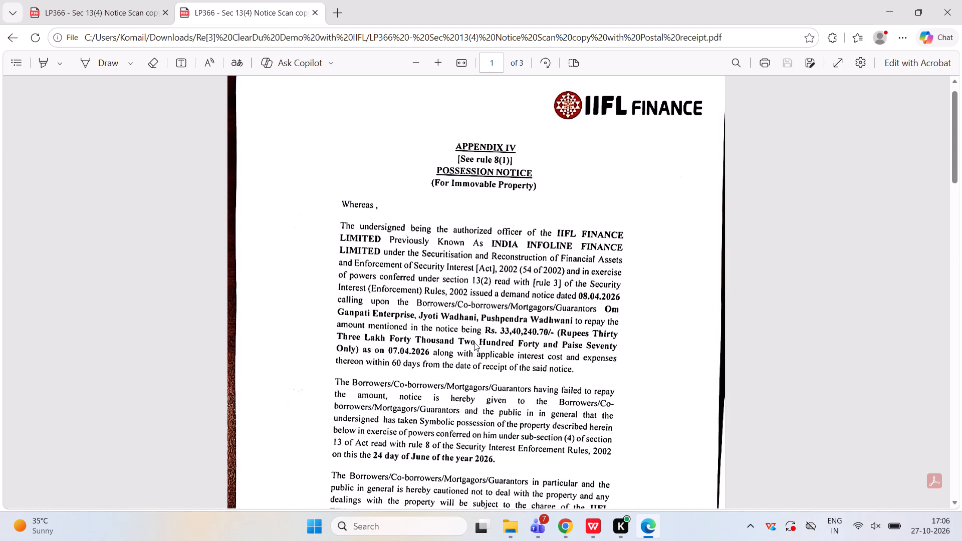
pyautogui.scroll(-1, 474, 342)
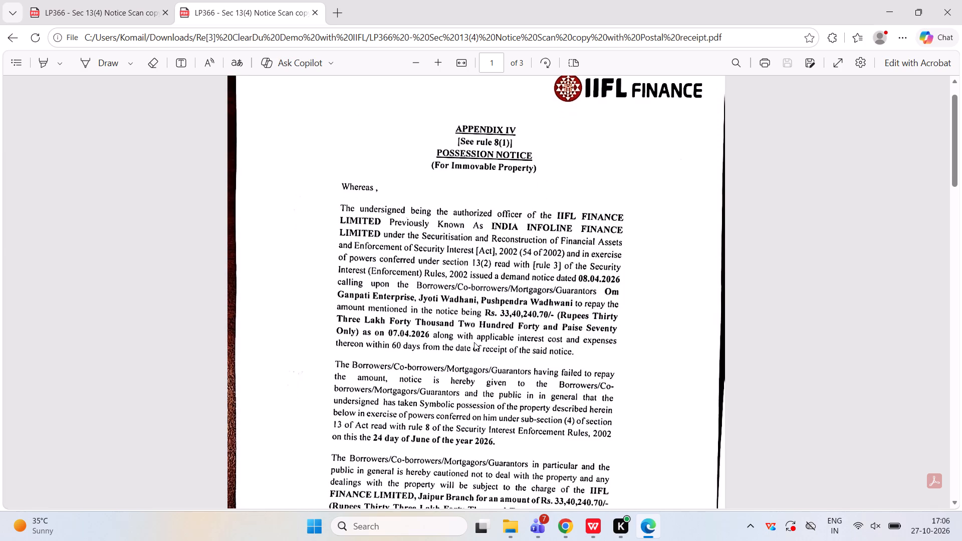
pyautogui.scroll(-2, 474, 342)
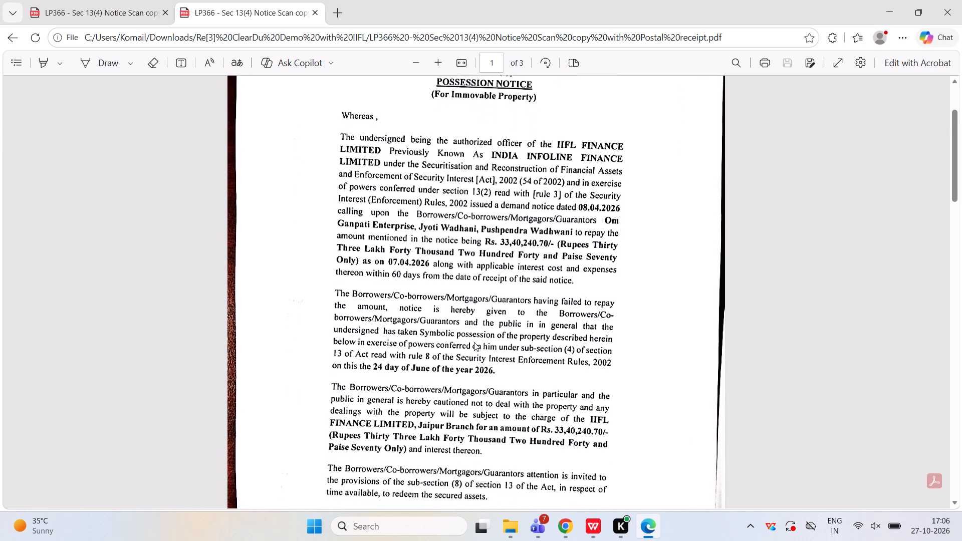
pyautogui.scroll(-1, 474, 342)
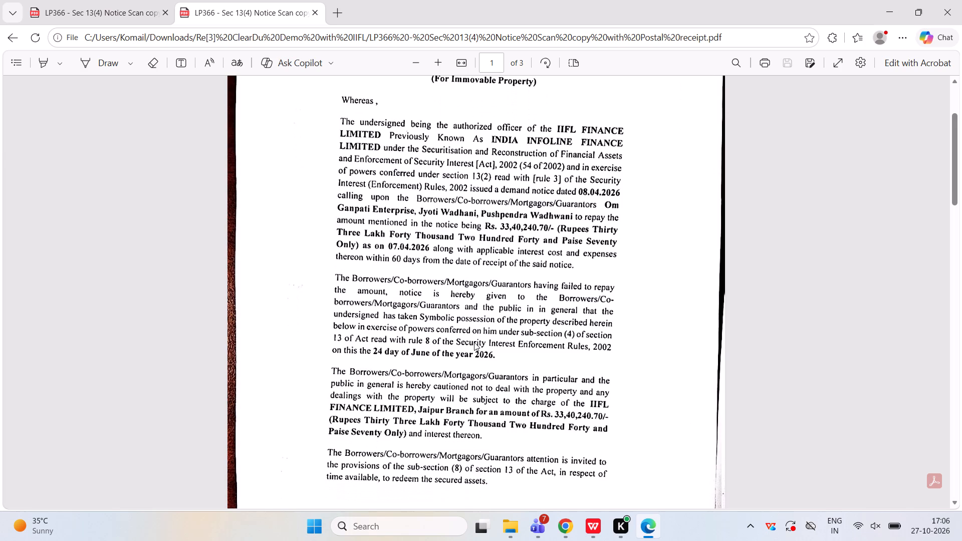
pyautogui.scroll(-1, 474, 342)
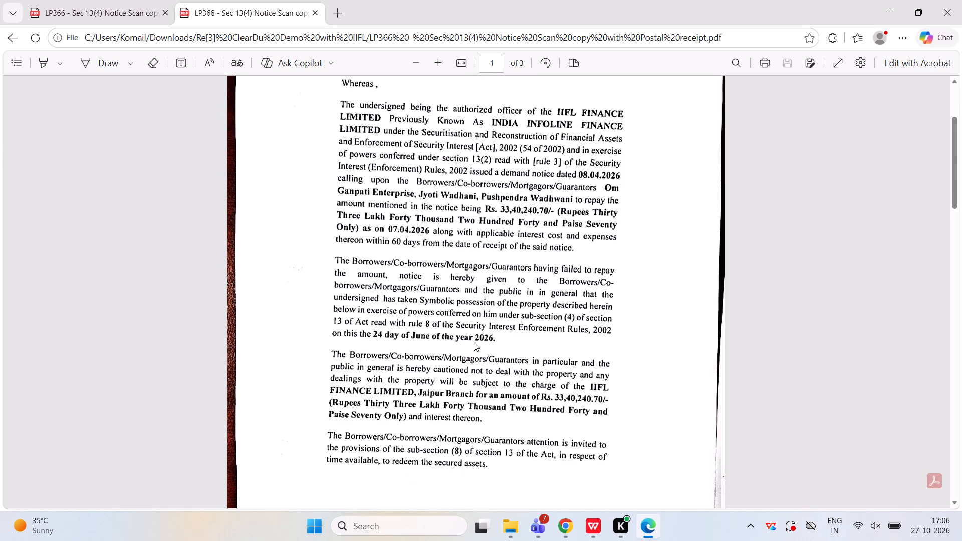
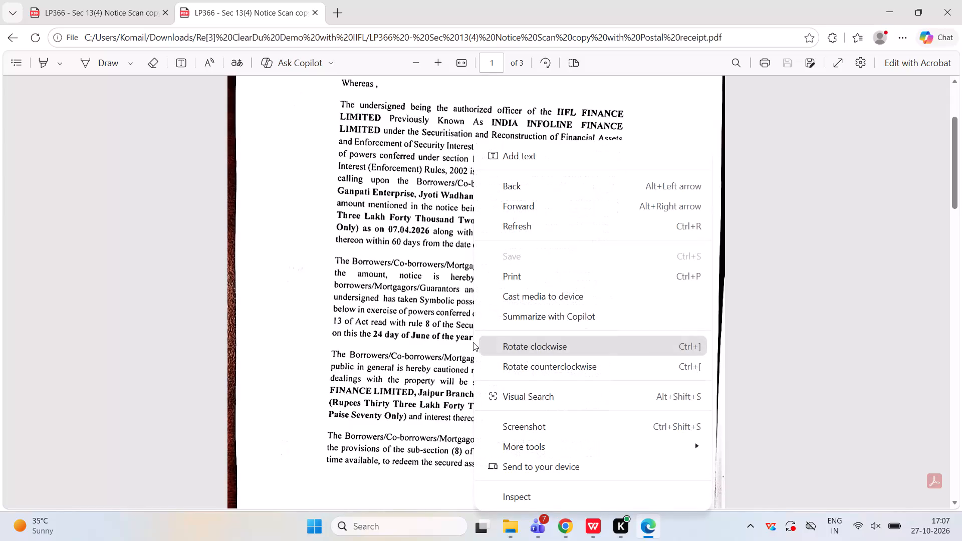
# Switch to SARFAESI360 in Chrome and add a field configuration of type Date titled symbolic possession date, checking the wording against the notice, and save it.
pyautogui.click(389, 317)
pyautogui.hotkey('alt', 'Tab')
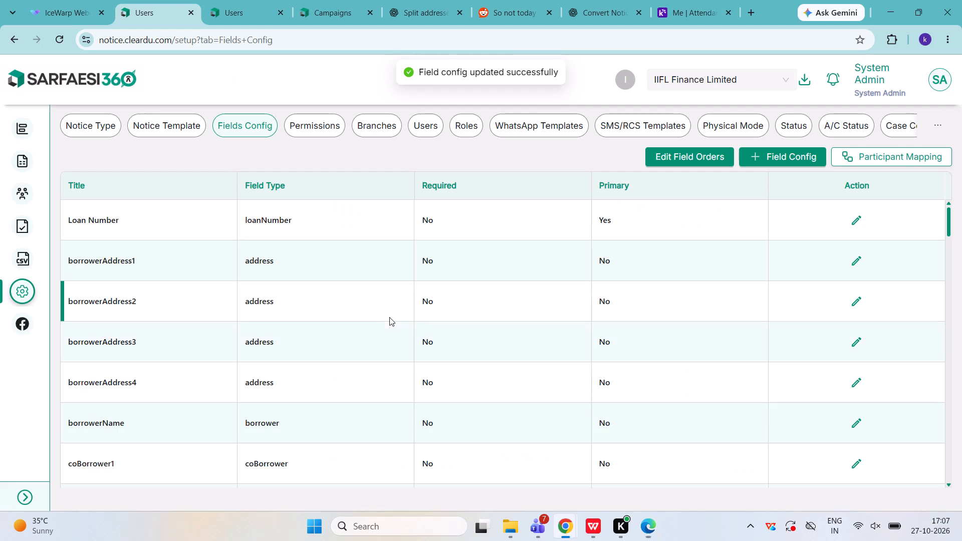
pyautogui.click(783, 158)
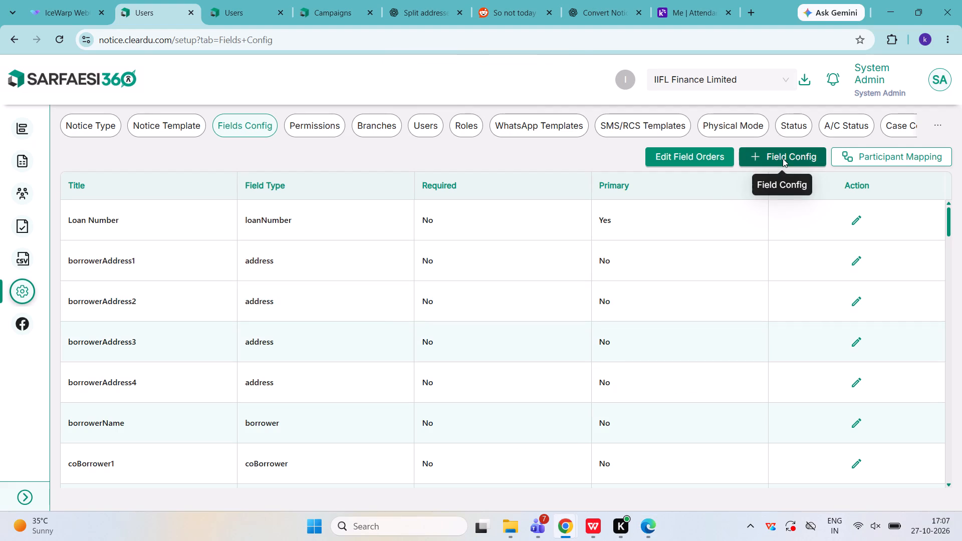
pyautogui.hotkey('alt', 'Tab')
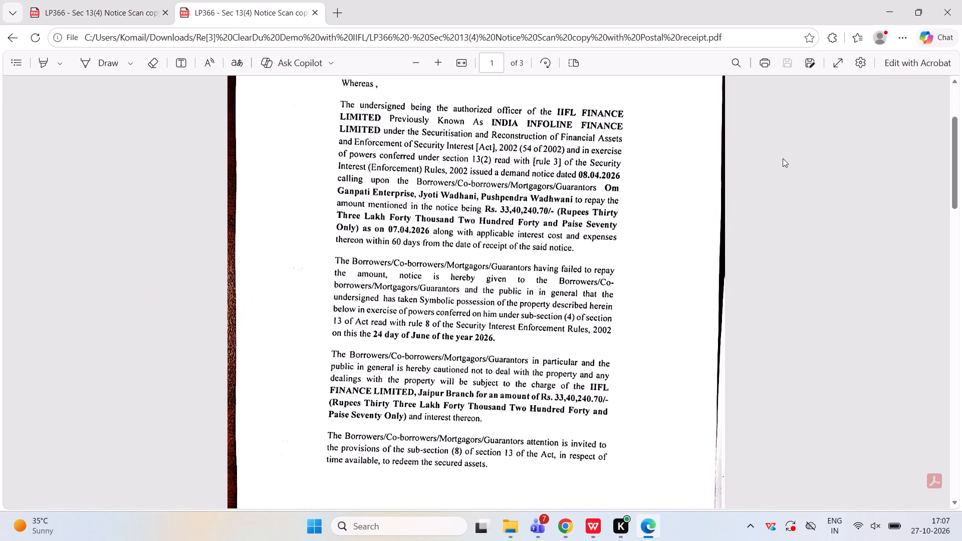
pyautogui.hotkey('alt', 'Tab')
pyautogui.click(531, 291)
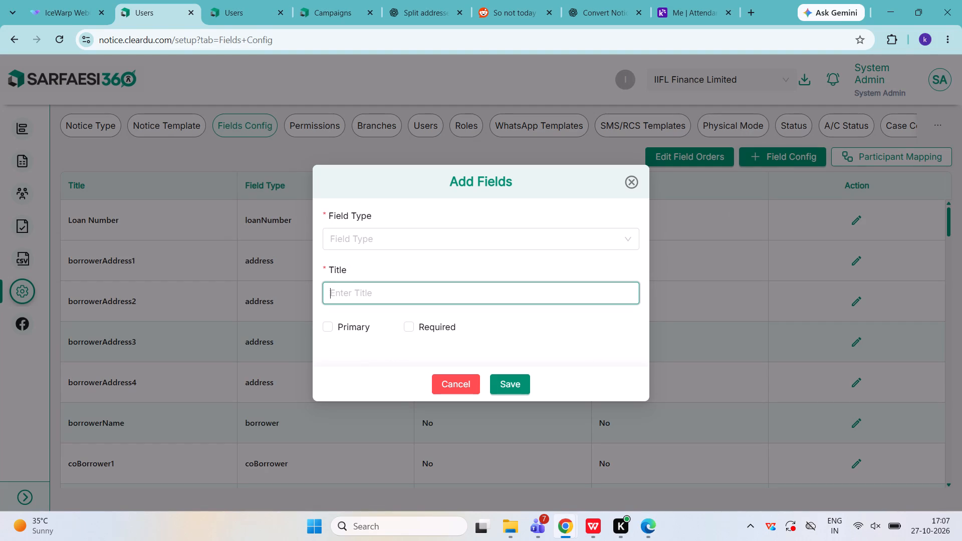
pyautogui.write('symb')
pyautogui.write('olic')
pyautogui.hotkey('alt', 'Tab')
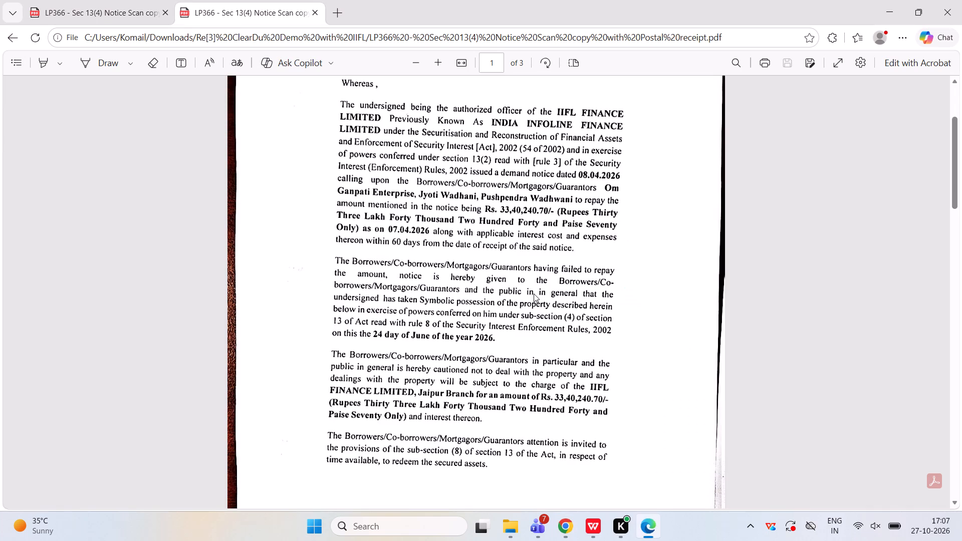
pyautogui.hotkey('alt', 'Tab')
pyautogui.press('space')
pyautogui.write('possession date')
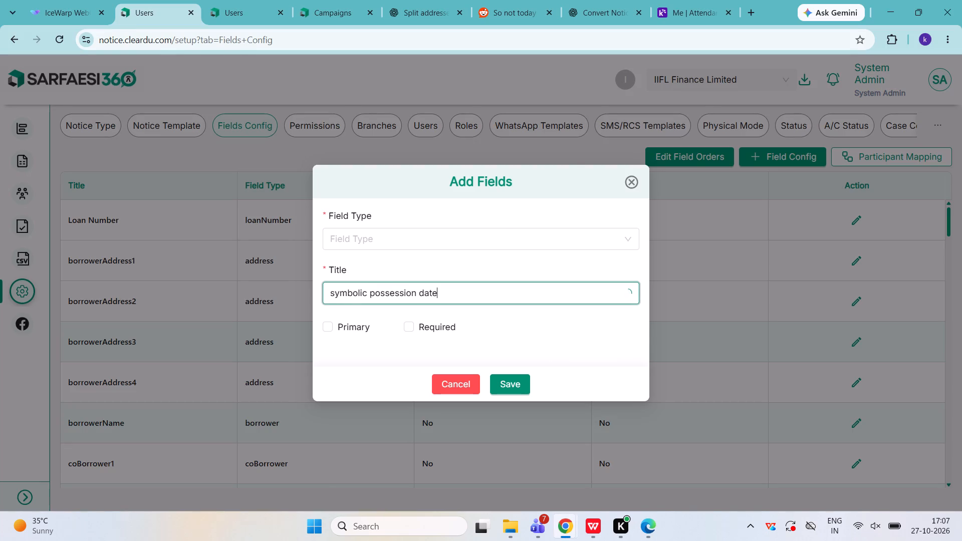
pyautogui.hotkey('alt', 'Tab')
pyautogui.hotkey('alt', 'Tab')
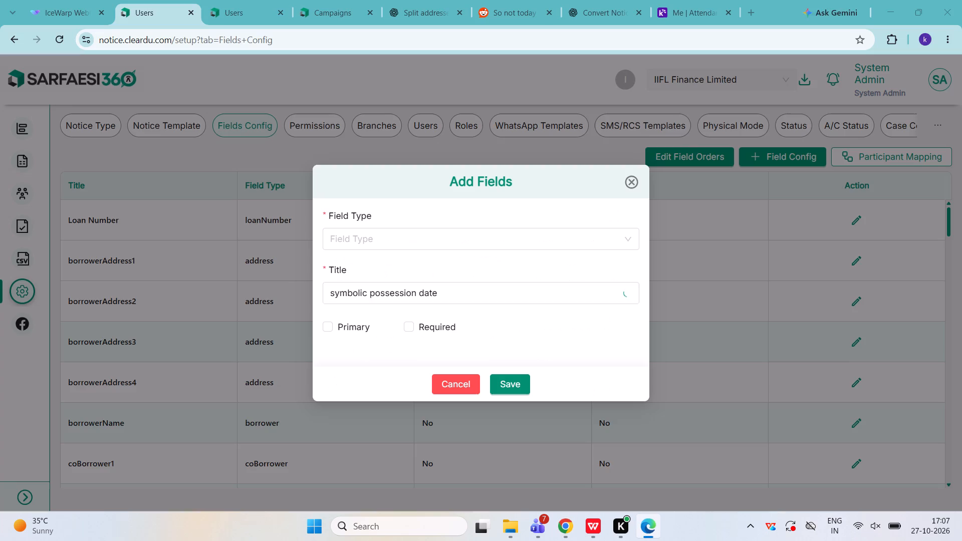
pyautogui.hotkey('alt', 'Tab')
pyautogui.hotkey('alt', 'Tab')
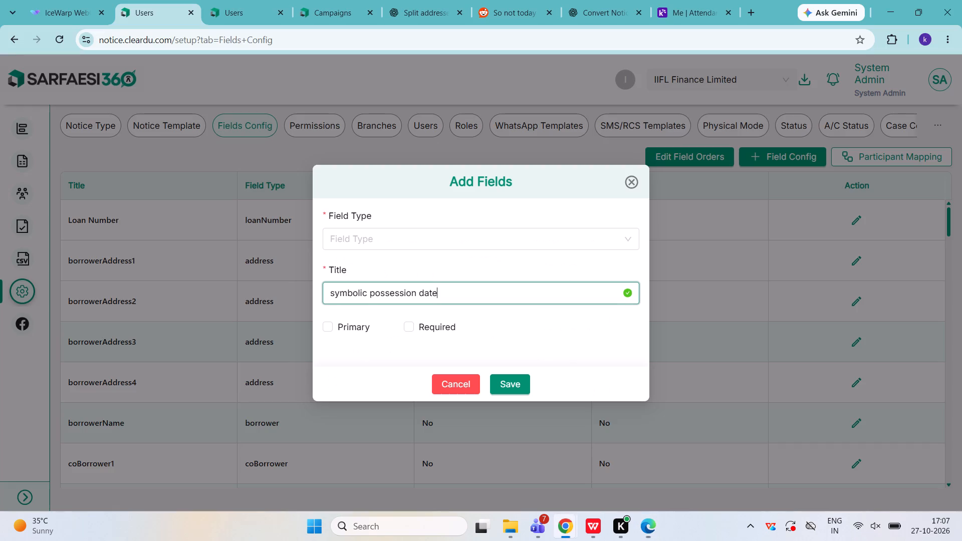
pyautogui.click(439, 237)
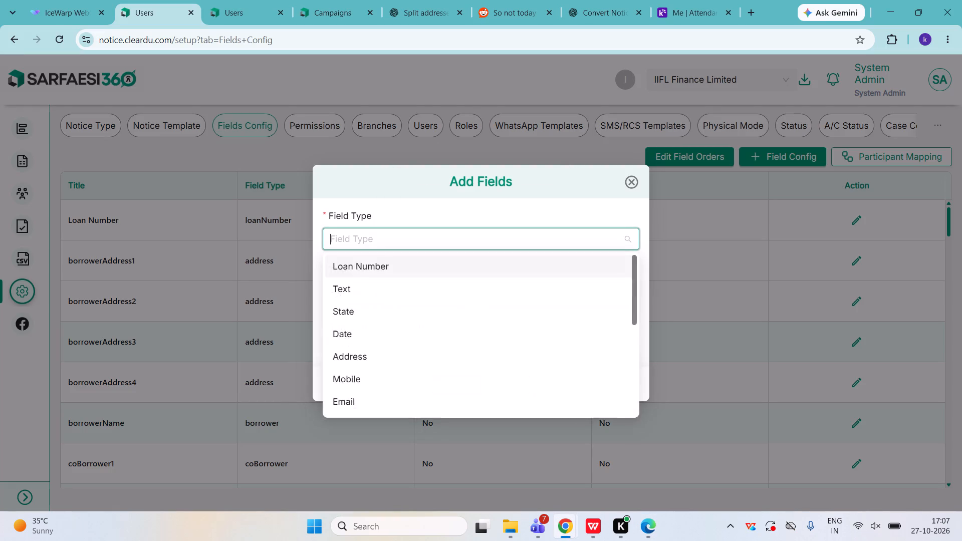
pyautogui.write('dat')
pyautogui.press('Return')
pyautogui.press('Tab')
pyautogui.press('Tab')
pyautogui.press('Tab')
pyautogui.press('Tab')
pyautogui.press('Tab')
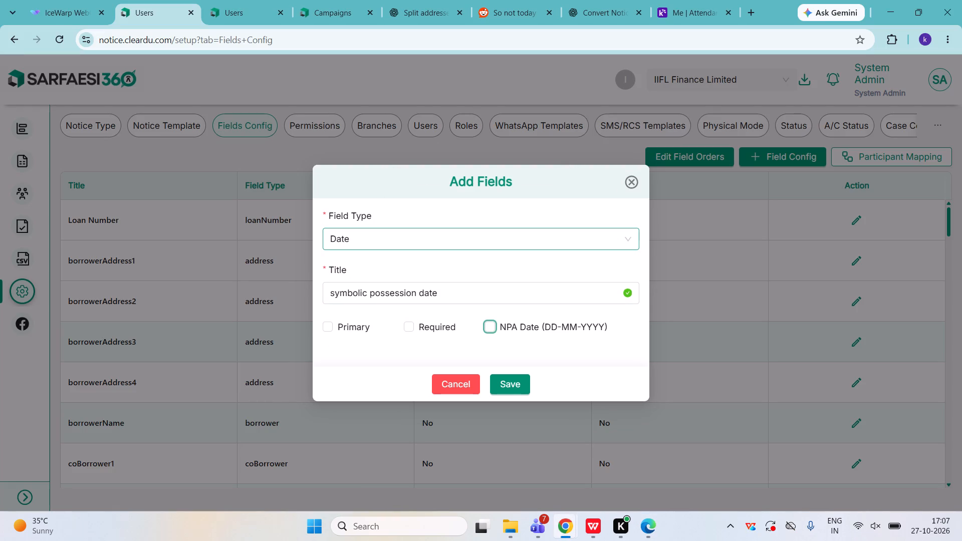
pyautogui.press('Tab')
pyautogui.press('Tab')
pyautogui.press('Return')
# Switch to the possession notice PDF in Edge and read its remaining paragraphs for further details that need fields.
pyautogui.hotkey('alt', 'Tab')
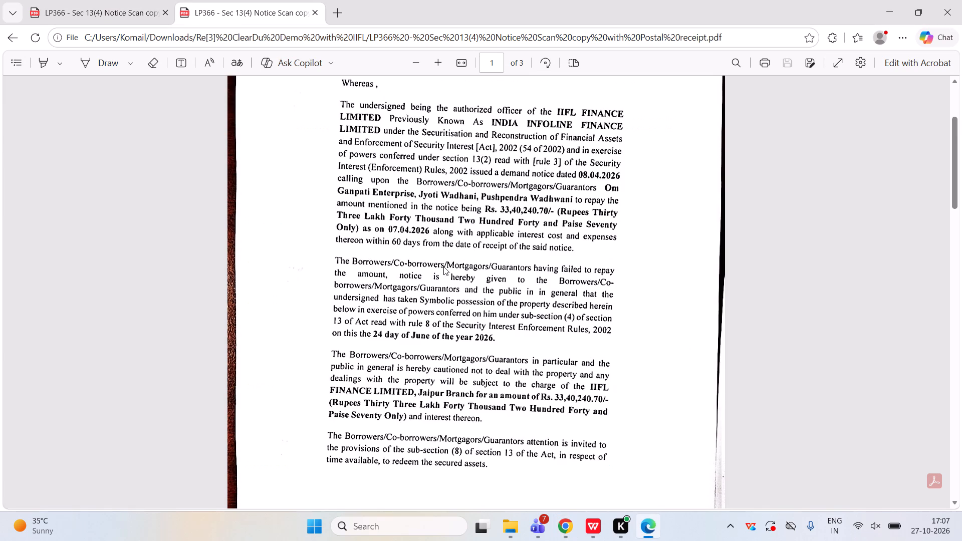
pyautogui.scroll(-2, 443, 270)
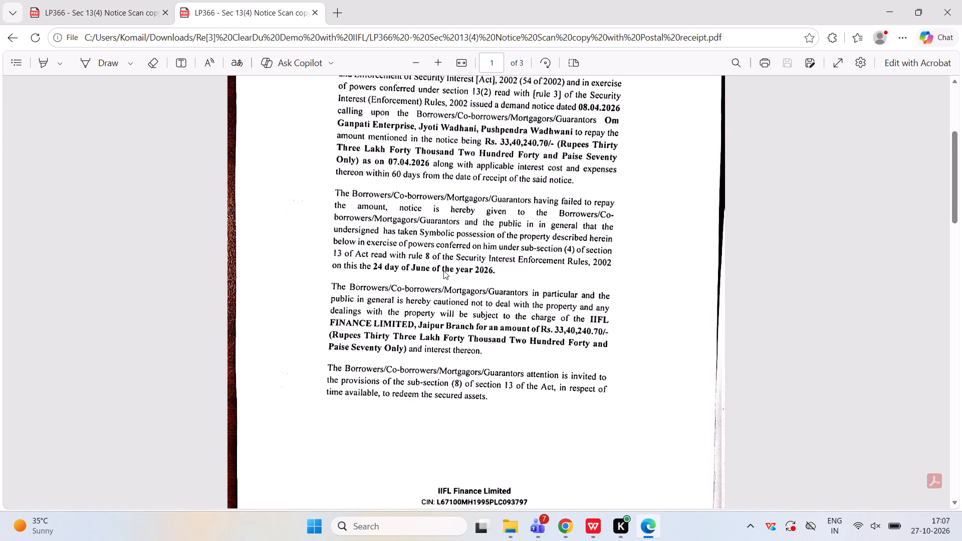
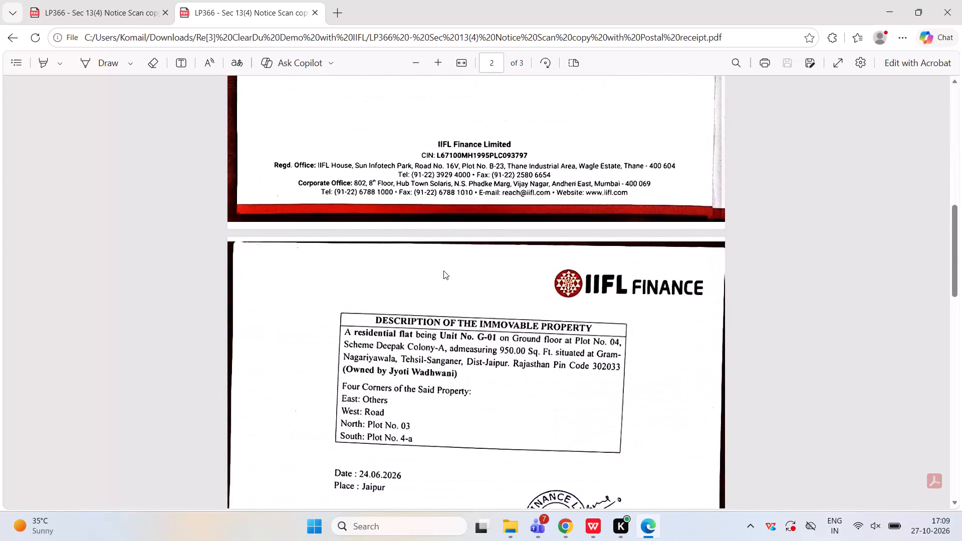
# Review the possession notice's body paragraphs, immovable property description, and date, place and signatory block for details that still need fields.
pyautogui.scroll(4, 443, 270)
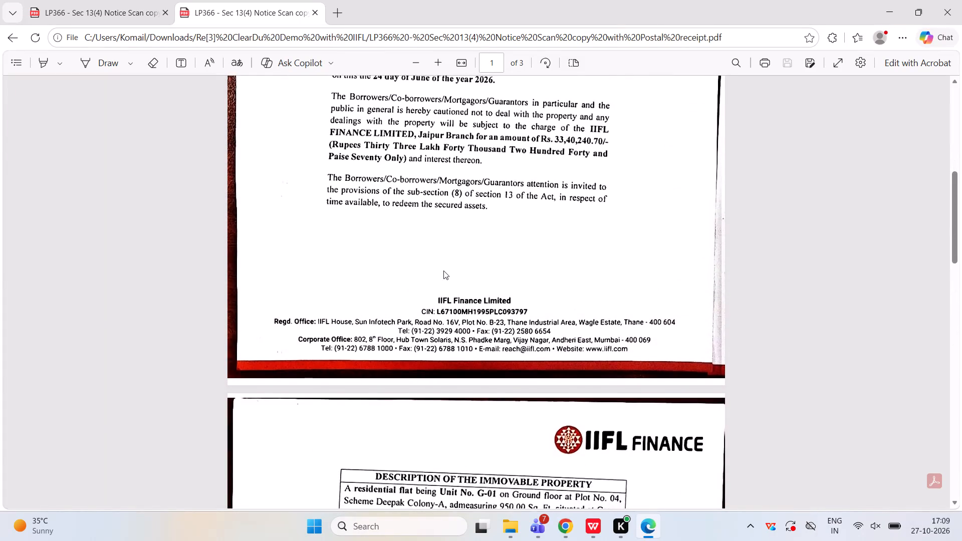
pyautogui.scroll(1, 443, 270)
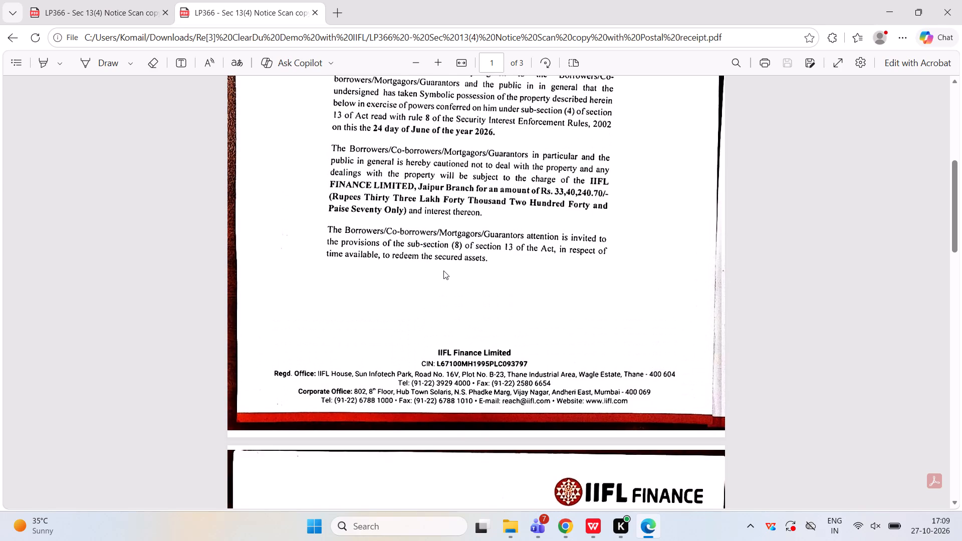
pyautogui.scroll(1, 466, 257)
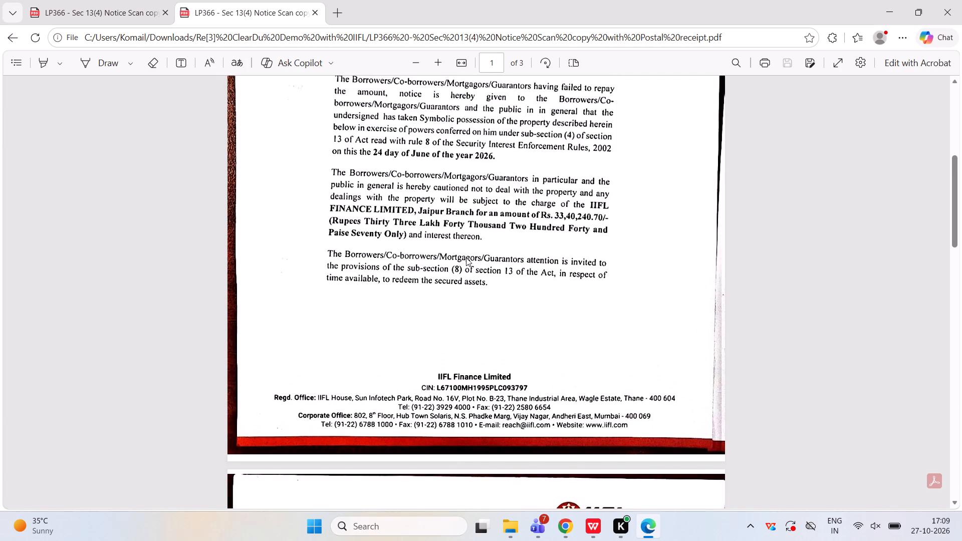
pyautogui.scroll(1, 466, 257)
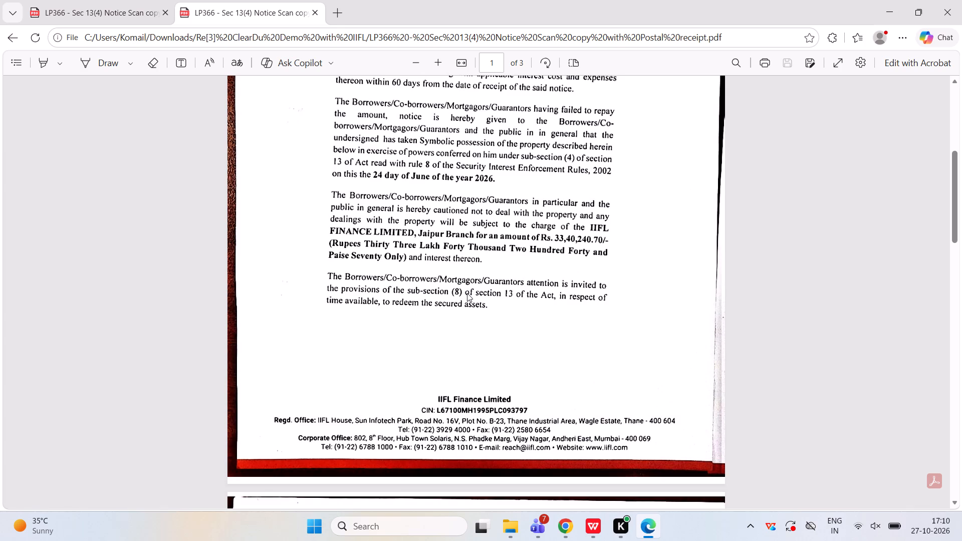
pyautogui.scroll(-1, 467, 293)
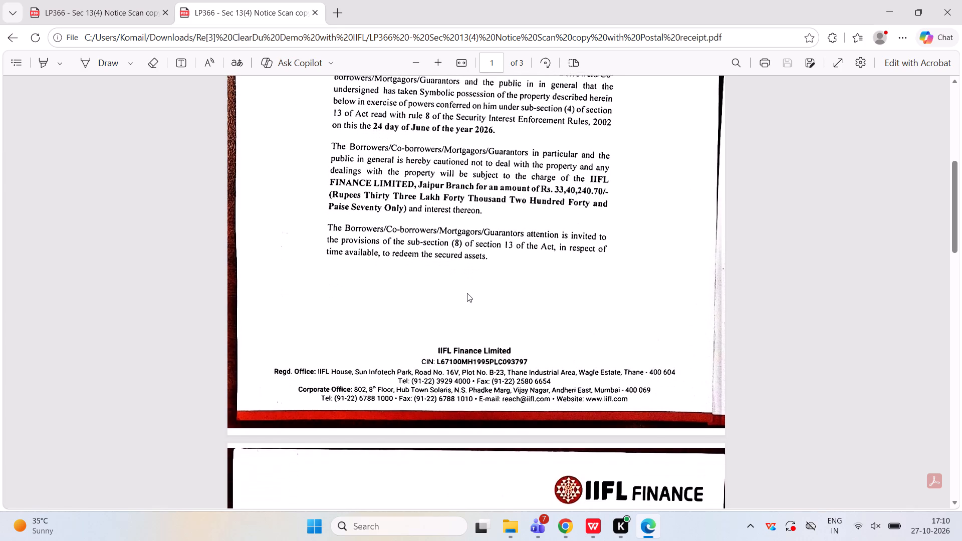
pyautogui.scroll(-5, 467, 293)
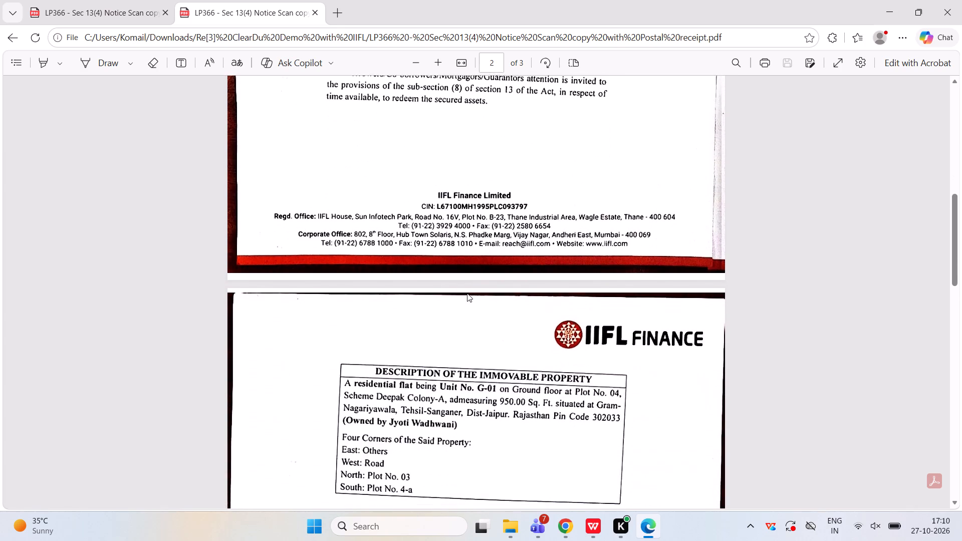
pyautogui.scroll(-1, 467, 293)
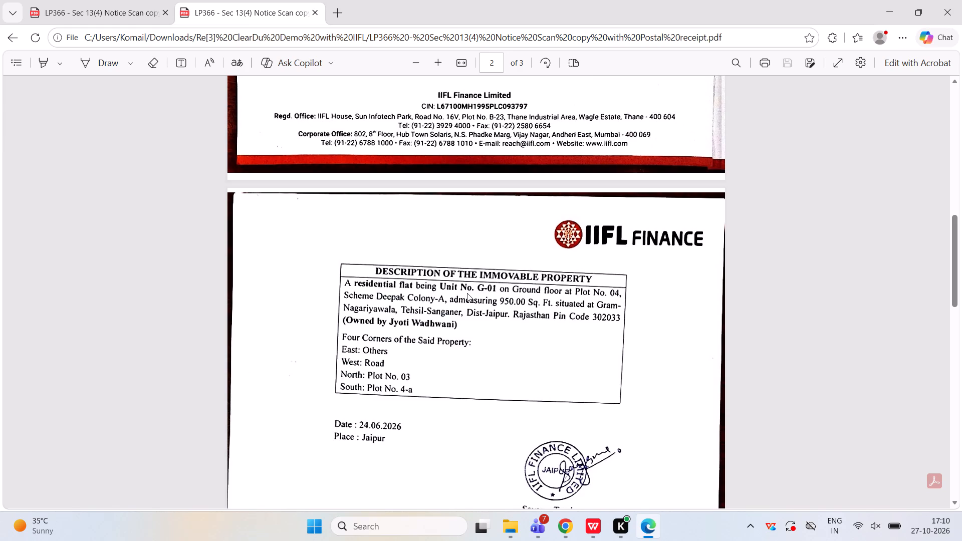
pyautogui.scroll(-1, 467, 293)
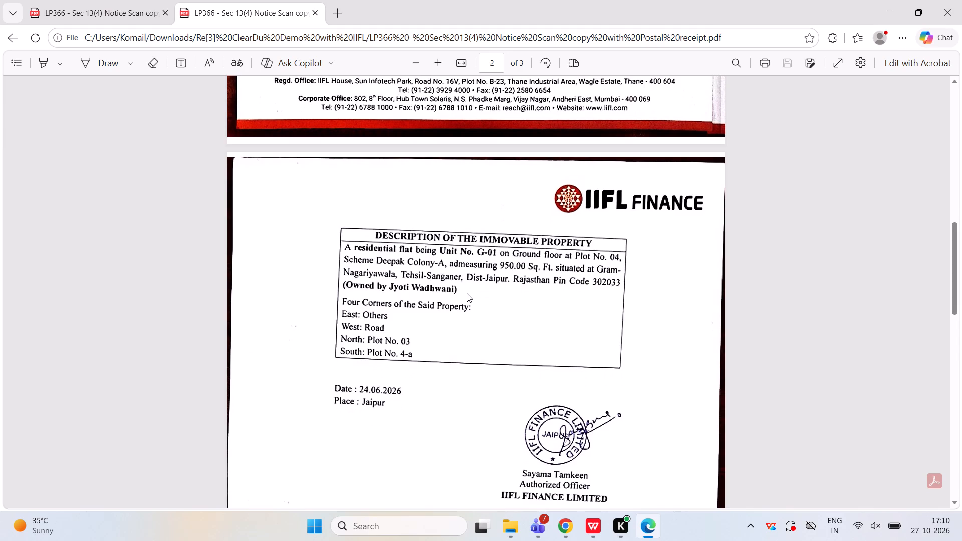
pyautogui.scroll(10, 467, 293)
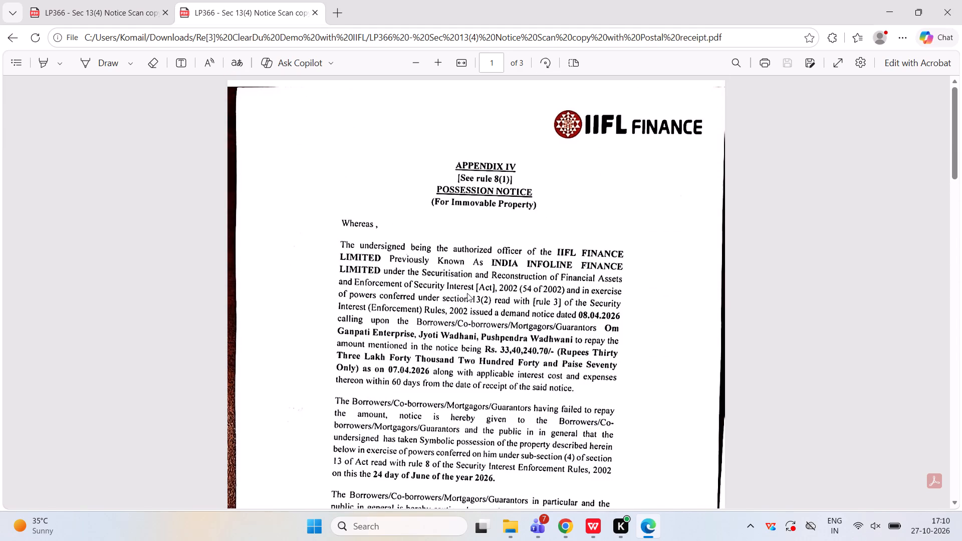
pyautogui.scroll(-2, 467, 293)
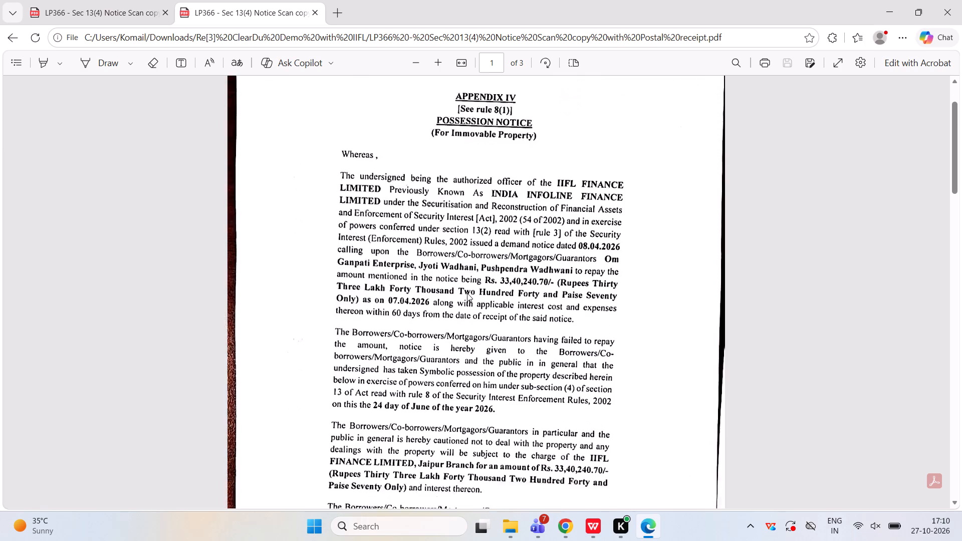
pyautogui.scroll(-2, 467, 293)
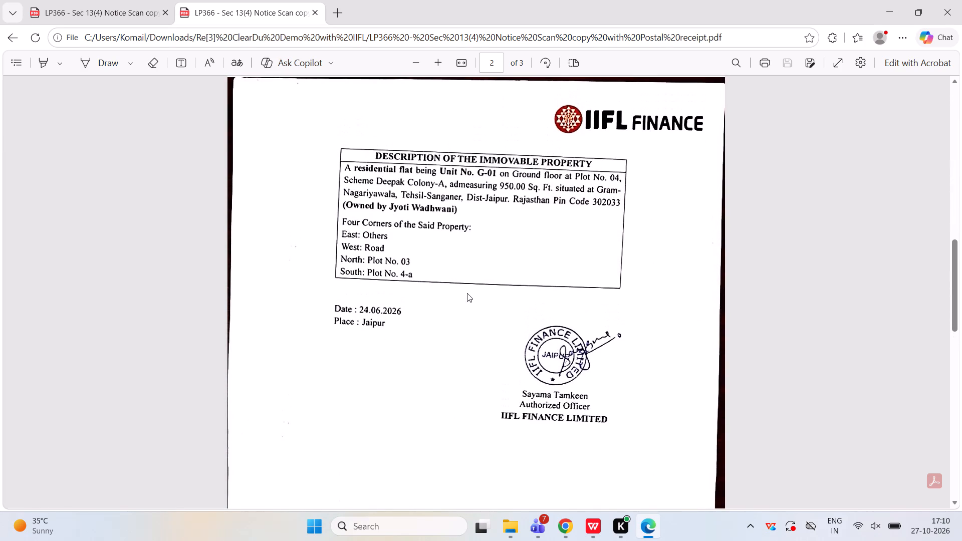
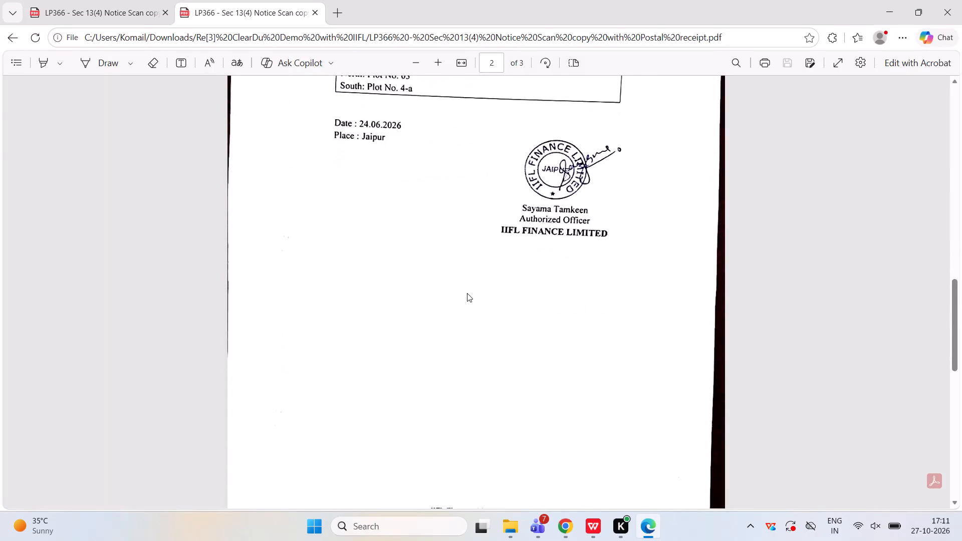
# Recheck the possession notice's opening paragraphs for the demand notice, borrower, amount and possession date details that need fields.
pyautogui.scroll(14, 467, 293)
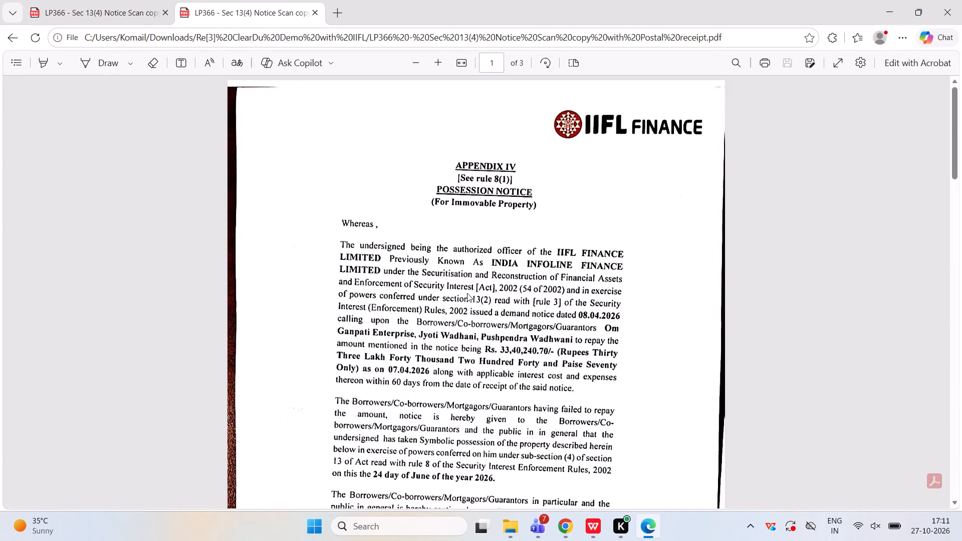
pyautogui.scroll(-1, 467, 293)
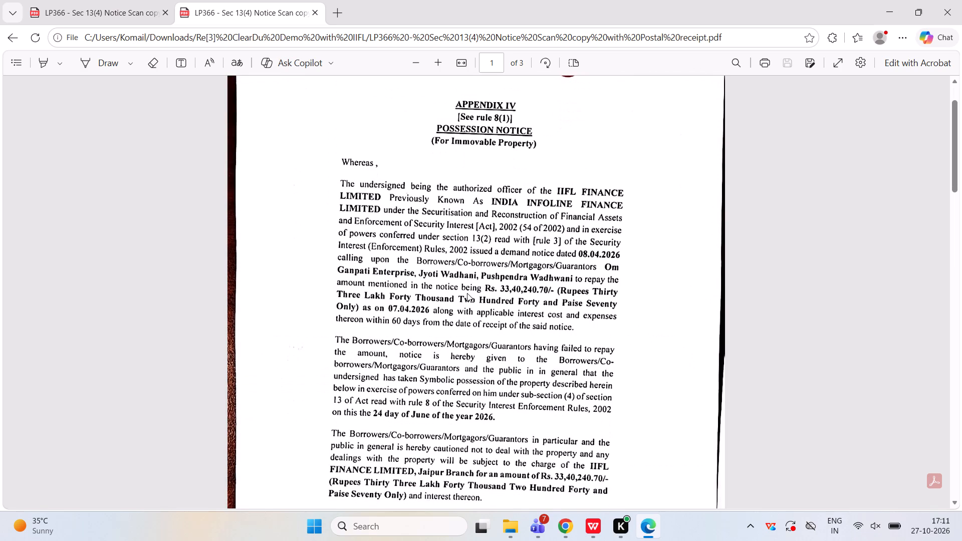
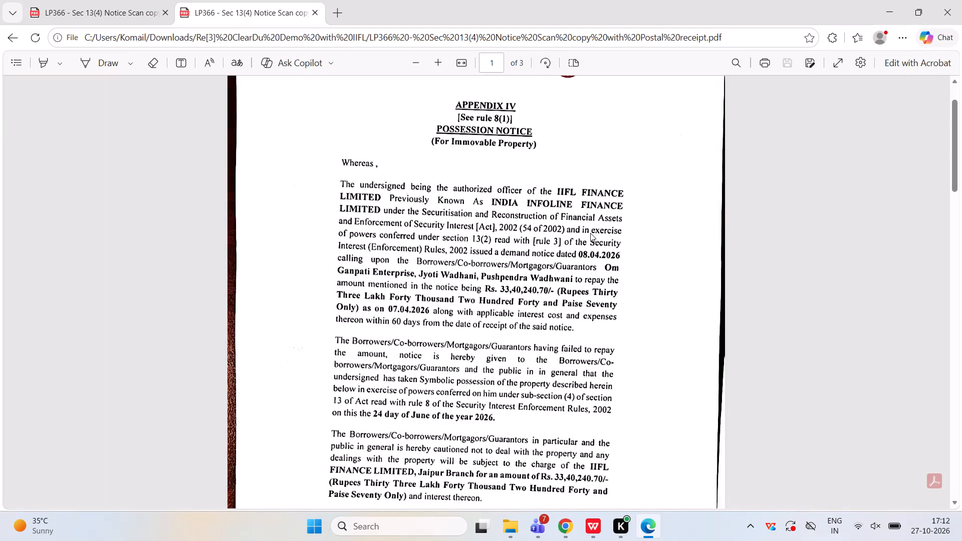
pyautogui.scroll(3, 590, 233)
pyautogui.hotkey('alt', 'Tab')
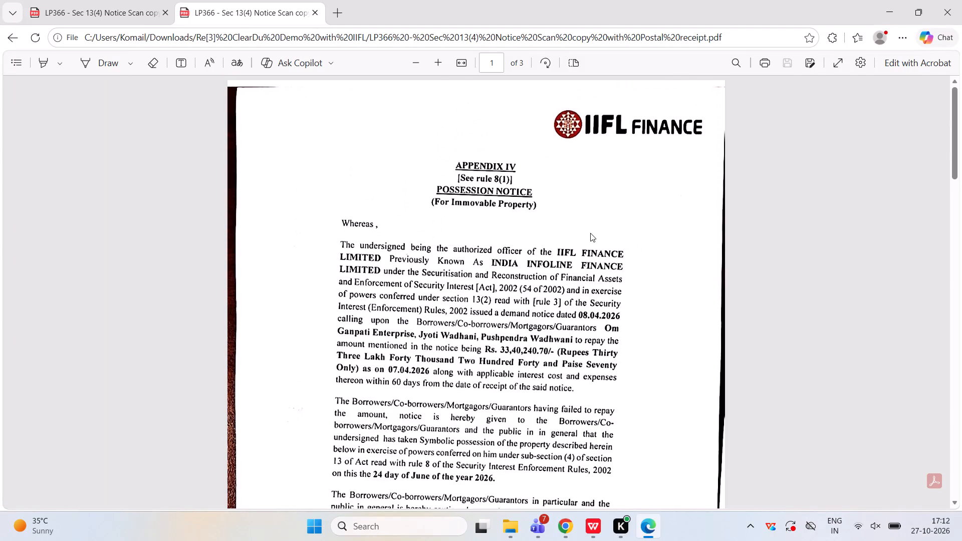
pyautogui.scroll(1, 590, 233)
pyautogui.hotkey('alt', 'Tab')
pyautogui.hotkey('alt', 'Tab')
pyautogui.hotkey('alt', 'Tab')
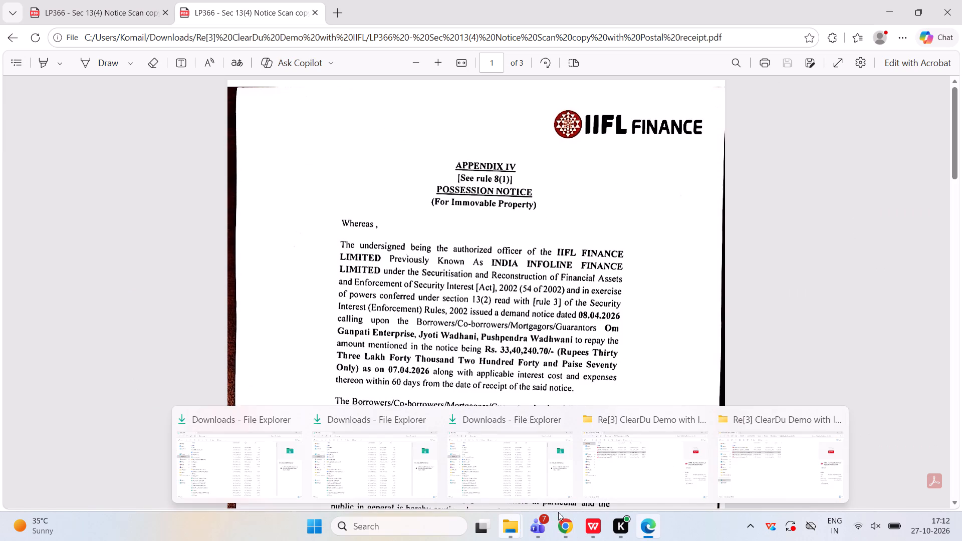
# Switch to WPS Office and review the IIFL possession notice template from its first page.
pyautogui.click(602, 524)
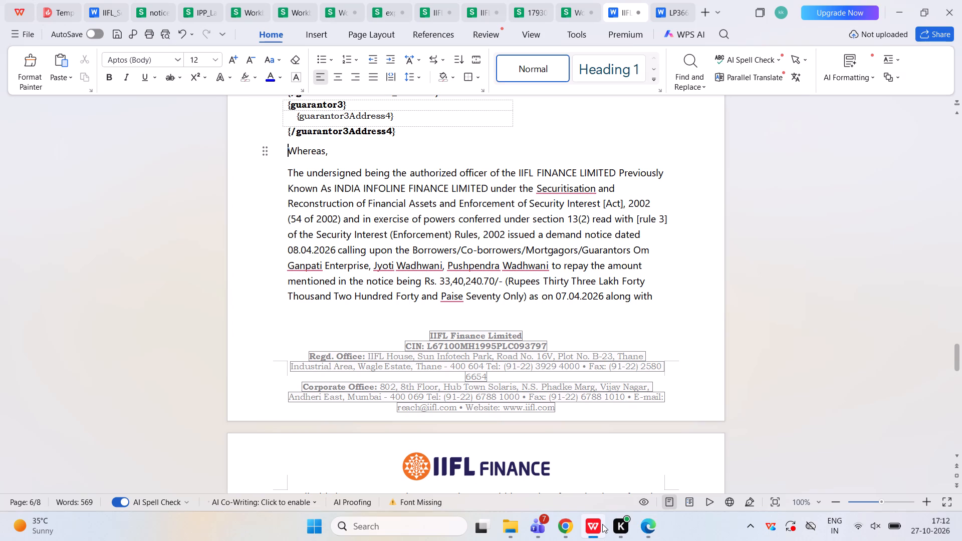
pyautogui.scroll(20, 599, 444)
pyautogui.scroll(15, 599, 444)
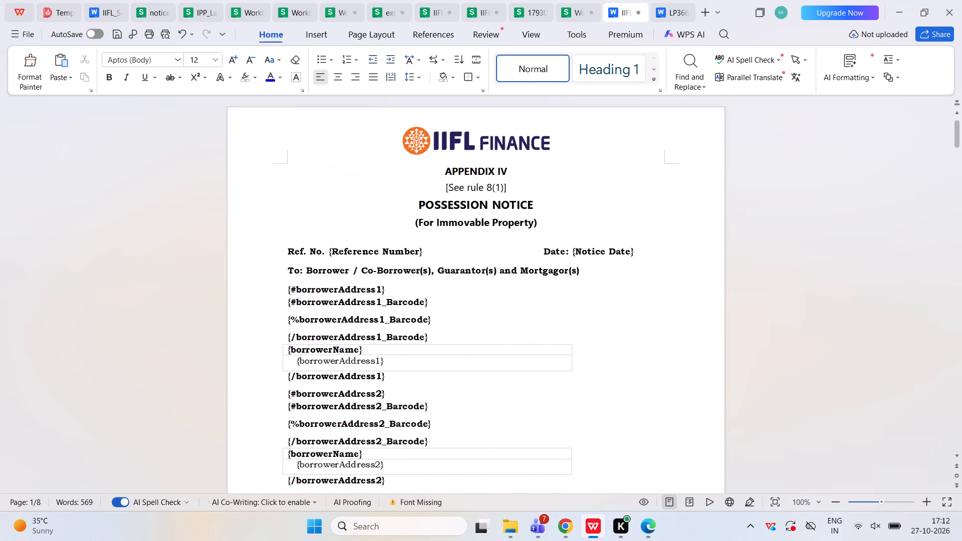
pyautogui.scroll(7, 599, 444)
# Search the computer for "word" and launch the Word app.
pyautogui.write('word')
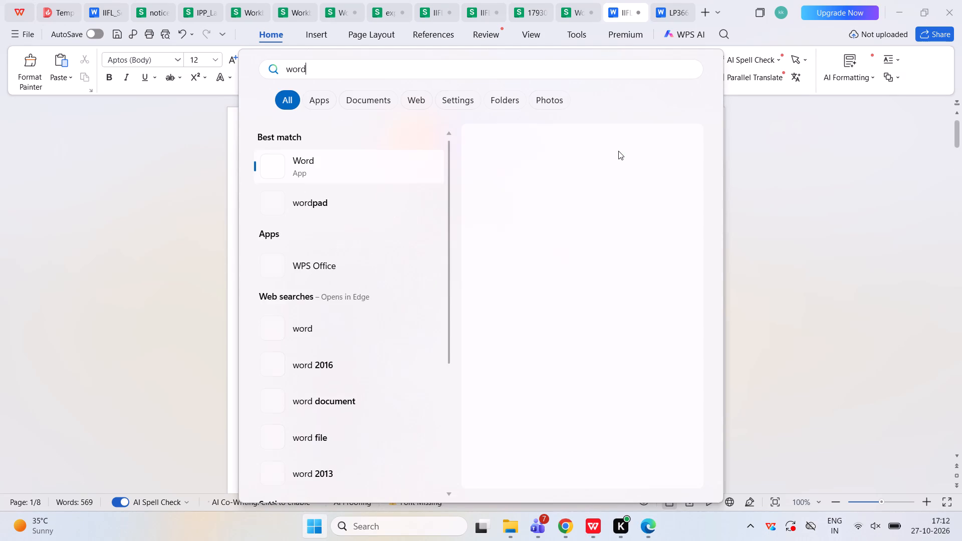
pyautogui.press('Return')
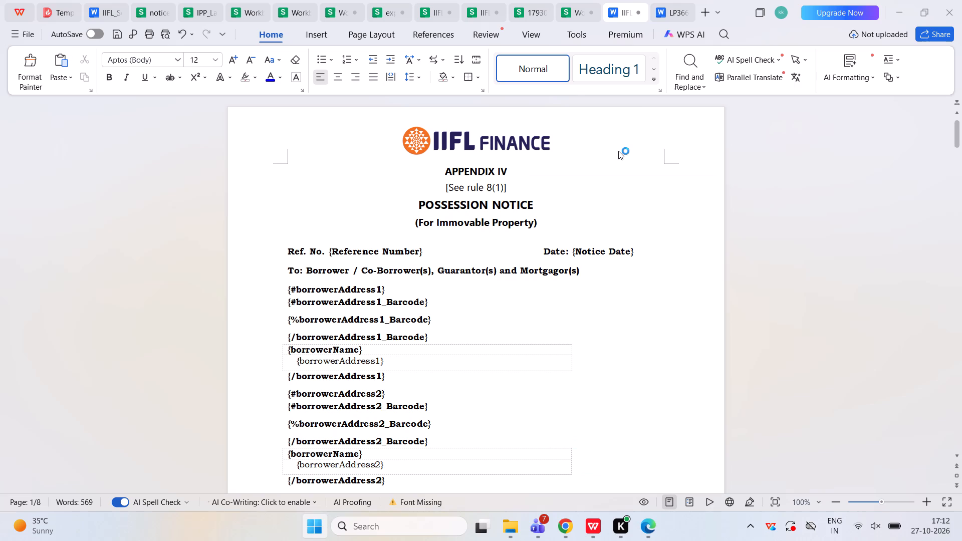
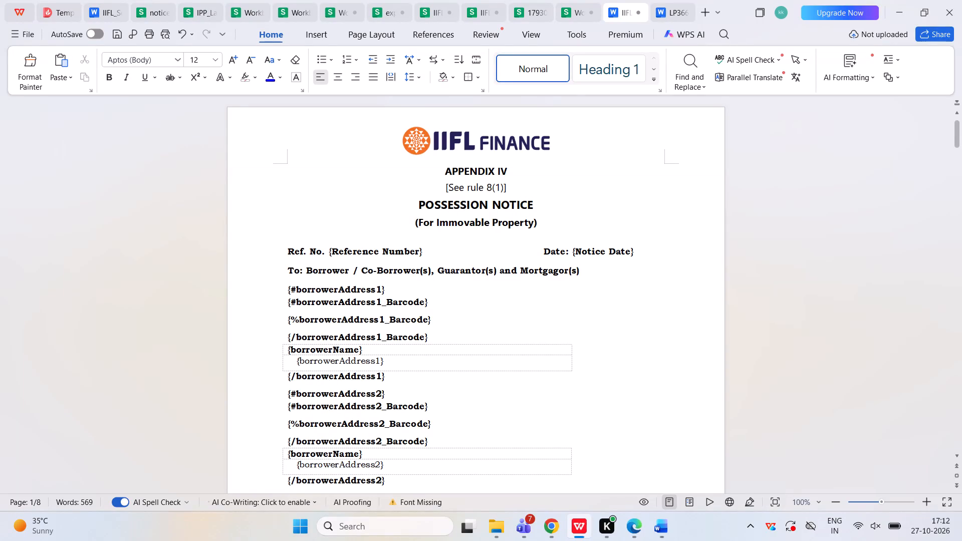
# Review the IIFL Sec 13(2) template's pages and compare its opening with the LP366 possession notice document.
pyautogui.scroll(2, 549, 315)
pyautogui.scroll(-14, 549, 315)
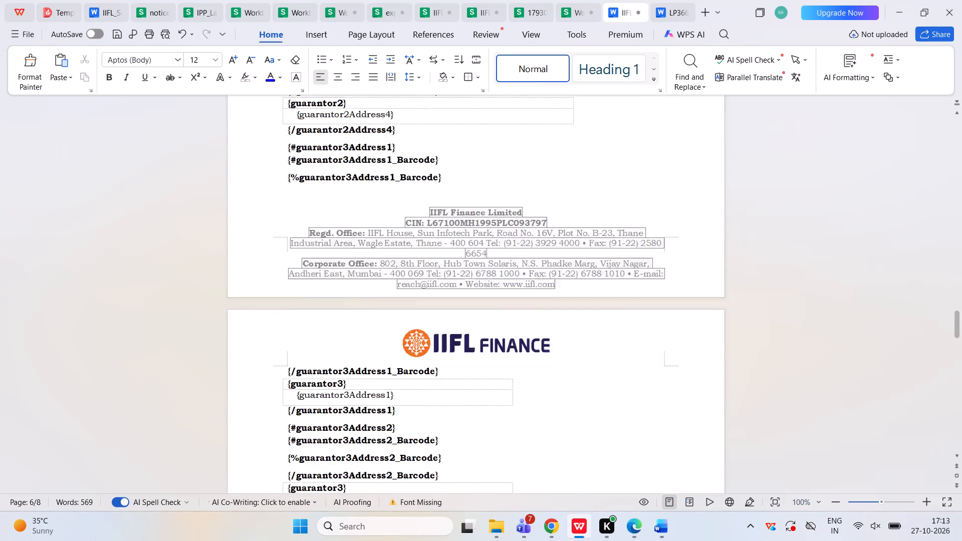
pyautogui.scroll(-7, 549, 315)
pyautogui.scroll(20, 549, 315)
pyautogui.scroll(1, 549, 315)
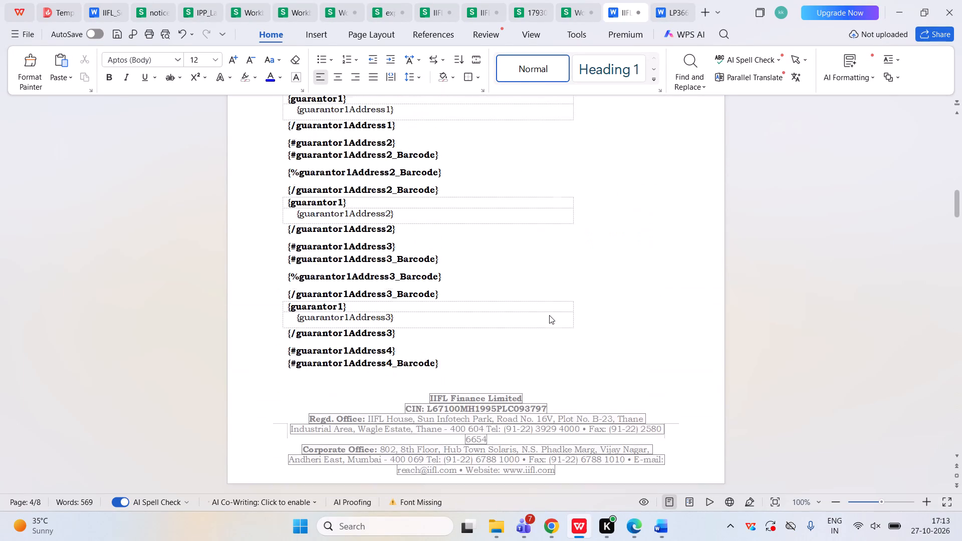
pyautogui.scroll(6, 549, 315)
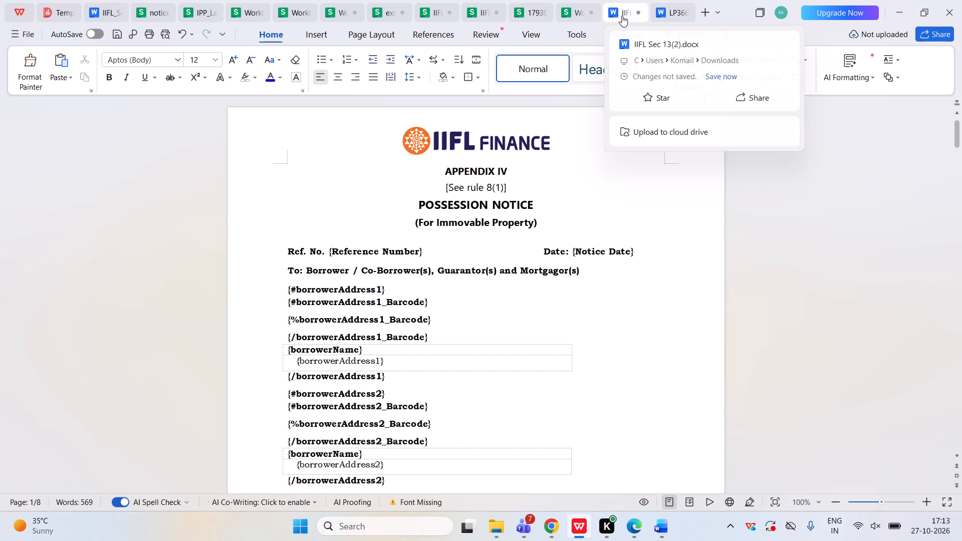
pyautogui.click(666, 4)
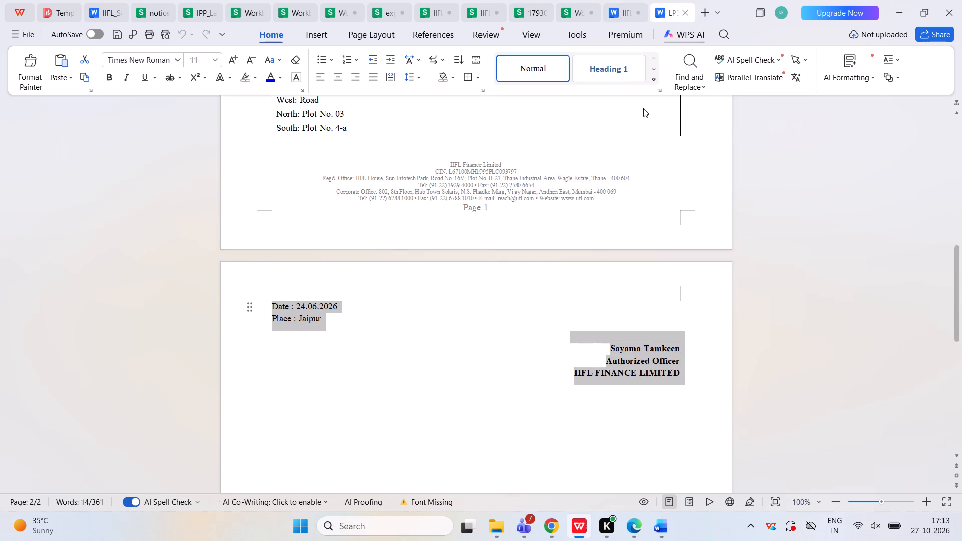
pyautogui.scroll(16, 602, 275)
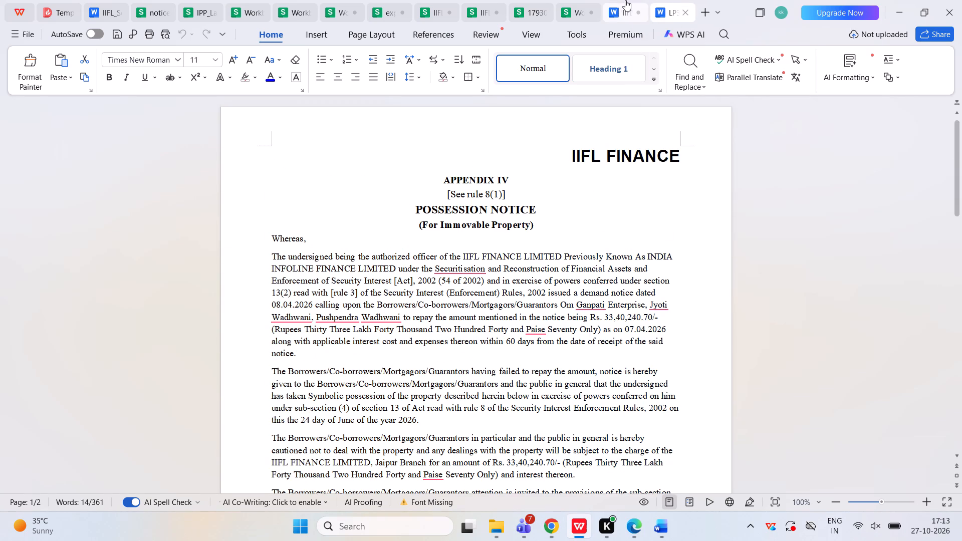
pyautogui.click(623, 0)
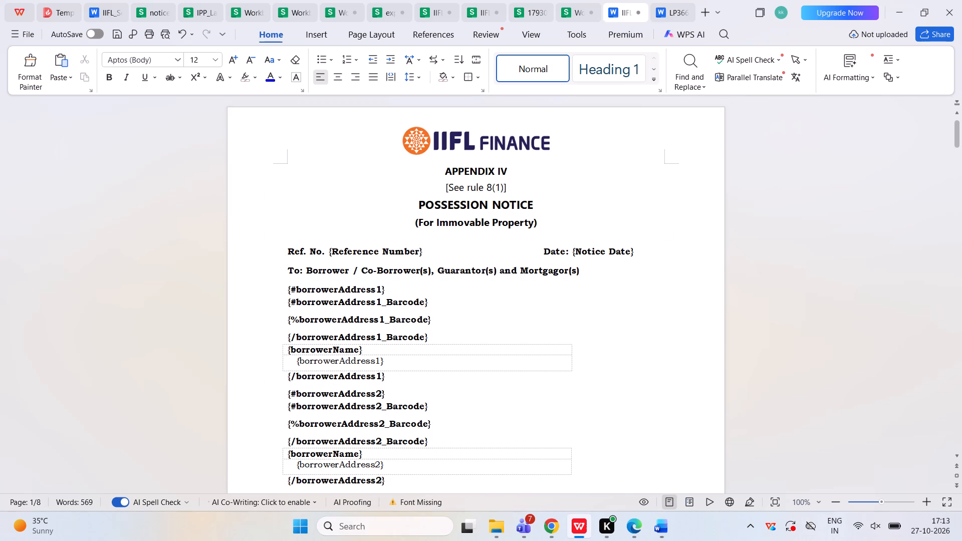
# Save the IIFL Sec 13(2) document.
pyautogui.hotkey('ctrl', 's')
pyautogui.hotkey('ctrl', 's')
pyautogui.hotkey('ctrl', 's')
pyautogui.hotkey('ctrl', 's')
pyautogui.hotkey('ctrl', 's')
pyautogui.hotkey('ctrl', 's')
pyautogui.hotkey('ctrl', 's')
pyautogui.hotkey('ctrl', 's')
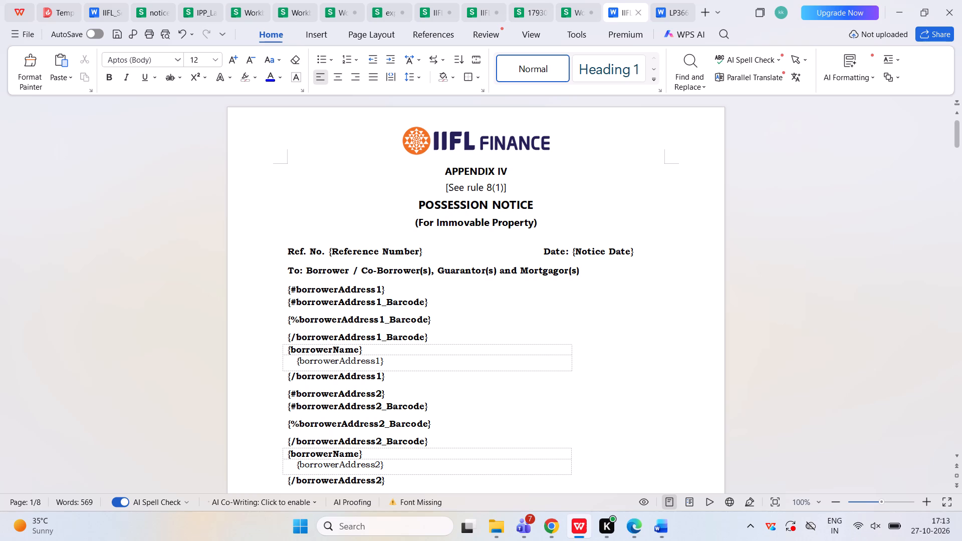
# Open IIFL Sec 13(2) from the Downloads folder in Microsoft Word.
pyautogui.press('super+e')
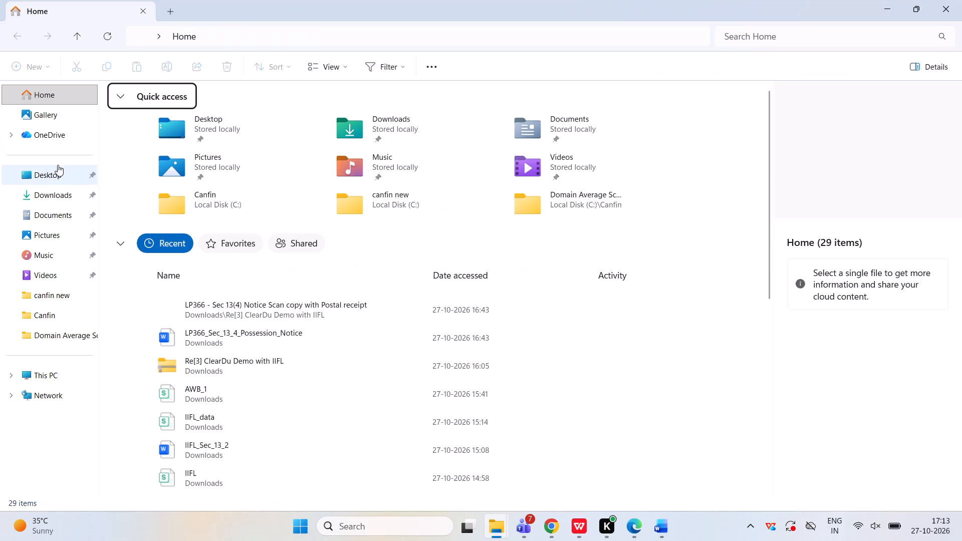
pyautogui.click(55, 188)
pyautogui.hotkey('alt', 'Tab')
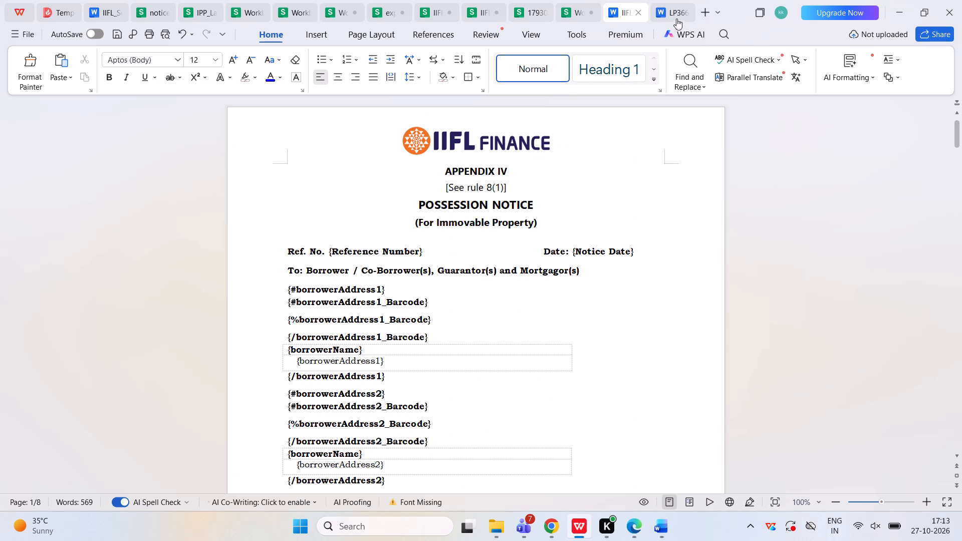
pyautogui.click(641, 11)
pyautogui.hotkey('alt', 'Tab')
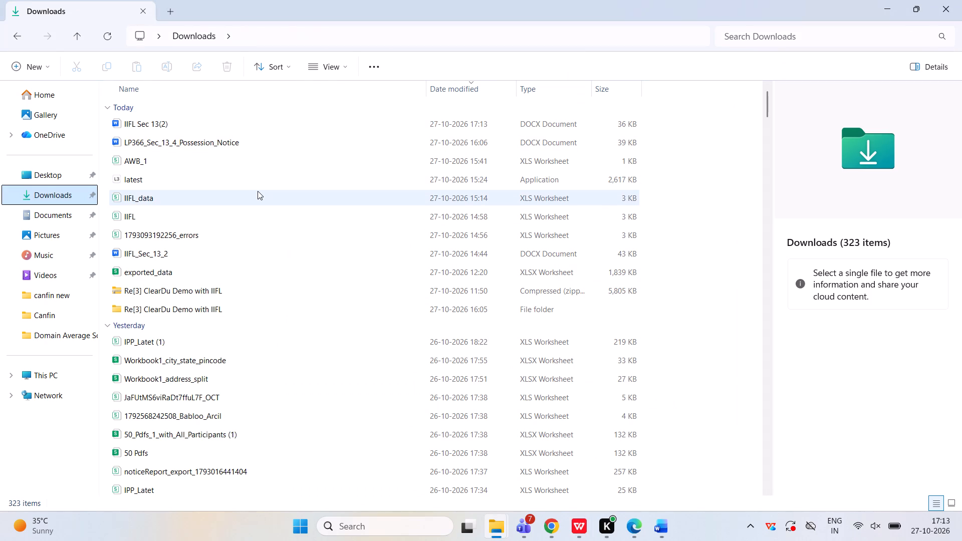
pyautogui.click(218, 120)
pyautogui.rightClick(218, 120)
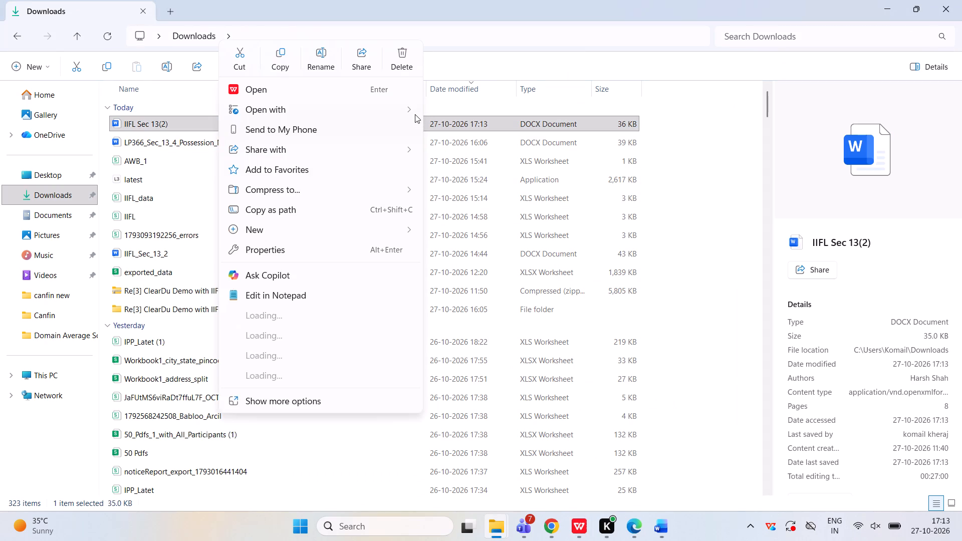
pyautogui.click(414, 113)
pyautogui.click(451, 119)
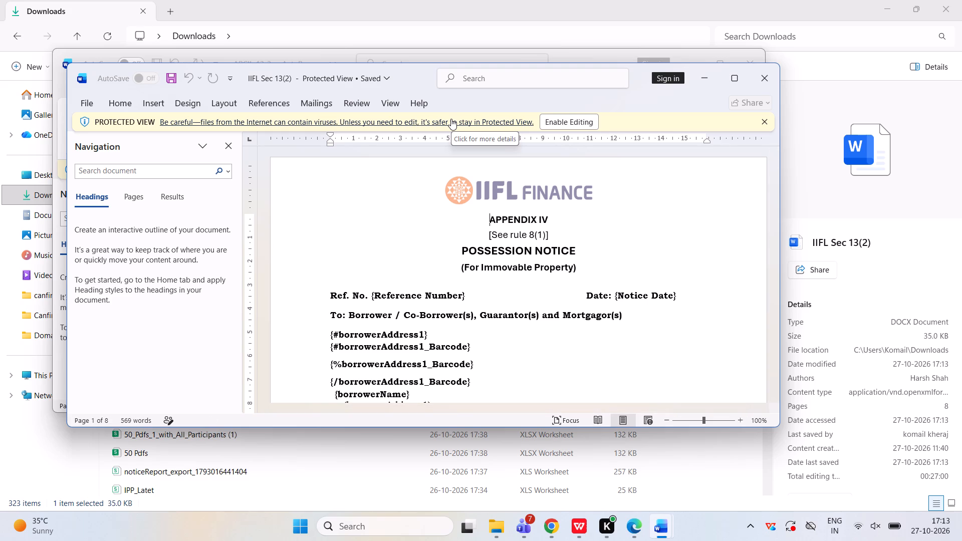
# Maximize the document window and hide the navigation pane.
pyautogui.click(558, 129)
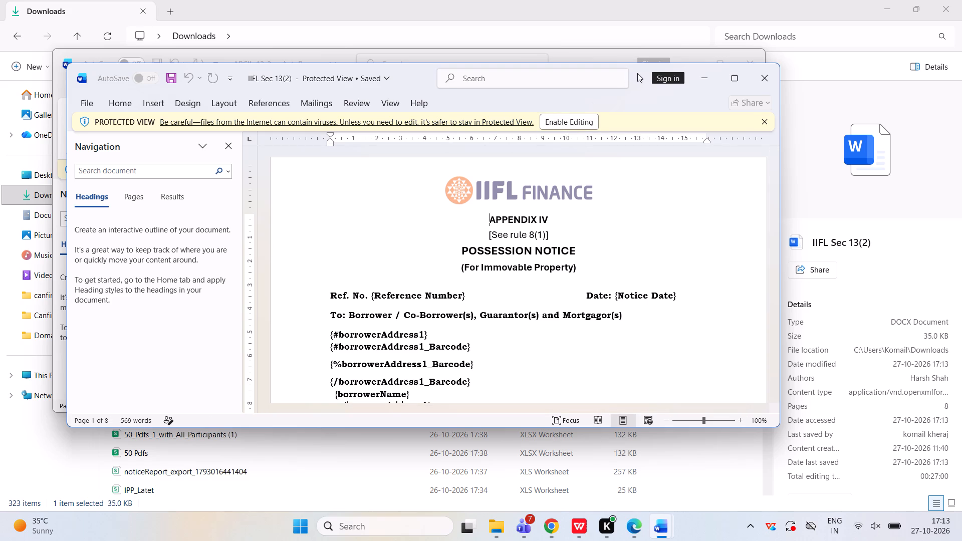
pyautogui.doubleClick(639, 74)
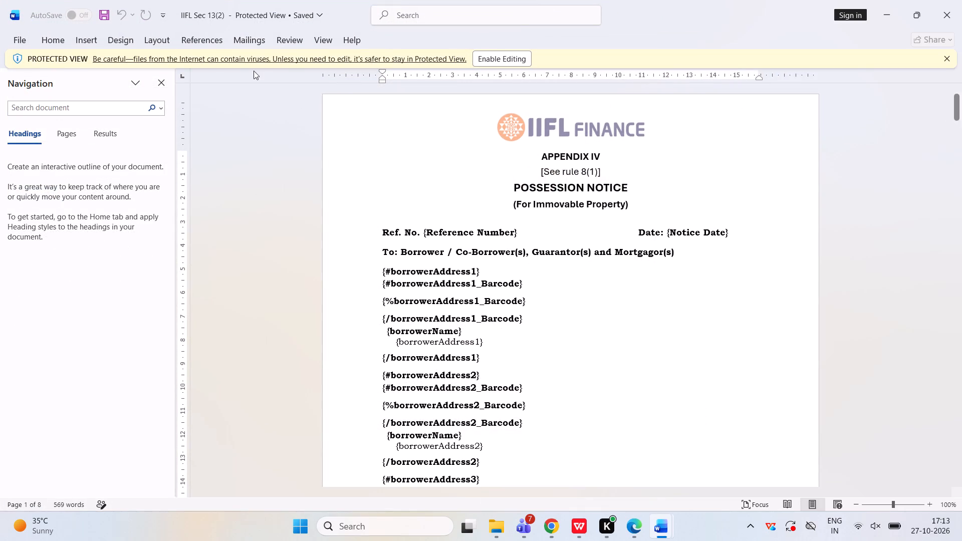
pyautogui.click(165, 85)
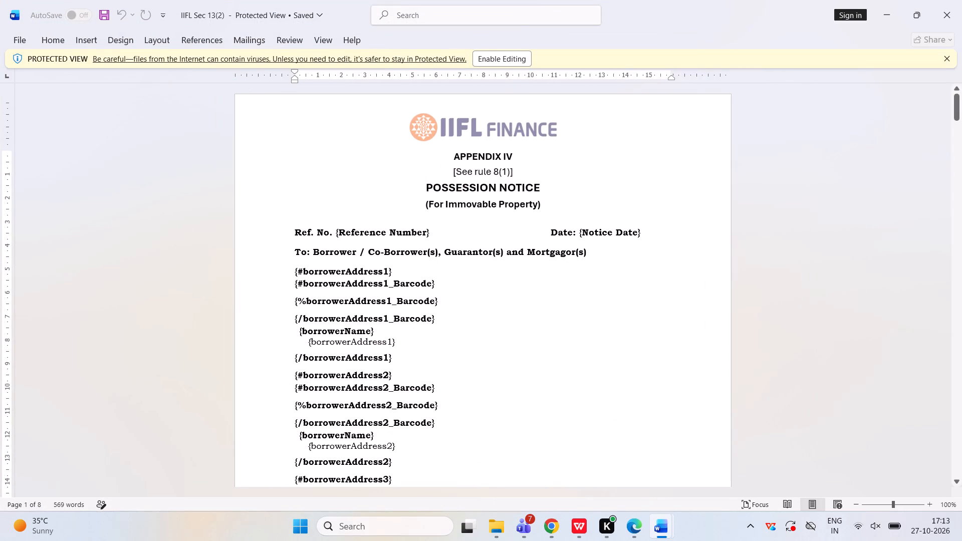
# Examine the page layout of the possession notice from the first page through the property table and signature block.
pyautogui.scroll(-5, 441, 265)
pyautogui.scroll(1, 441, 265)
pyautogui.scroll(-1, 441, 265)
pyautogui.scroll(3, 441, 265)
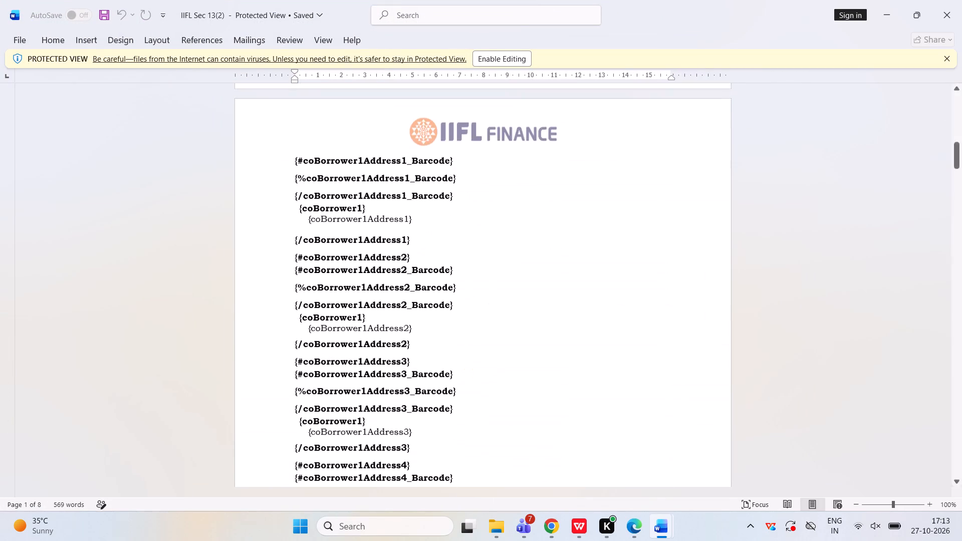
pyautogui.scroll(8, 441, 265)
pyautogui.scroll(-7, 441, 265)
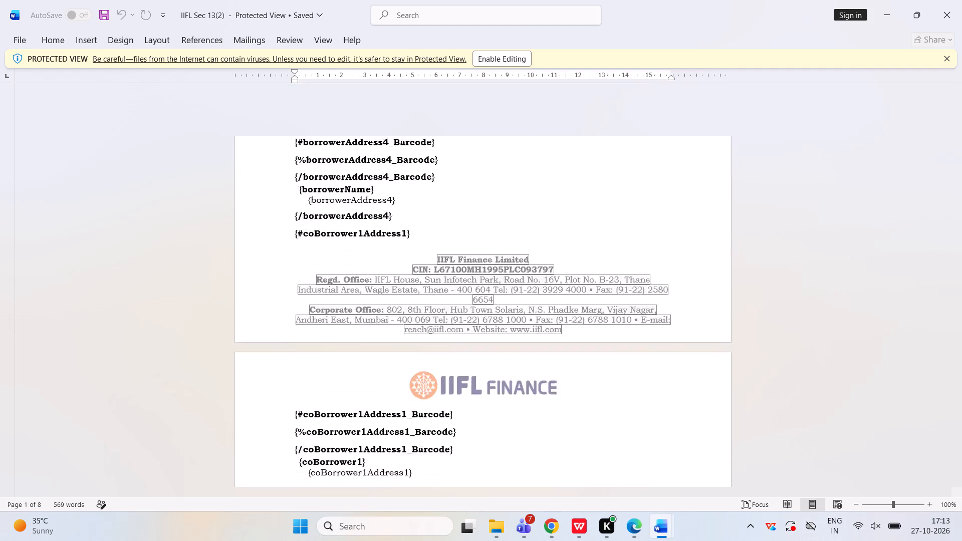
pyautogui.scroll(-2, 441, 265)
pyautogui.scroll(15, 441, 265)
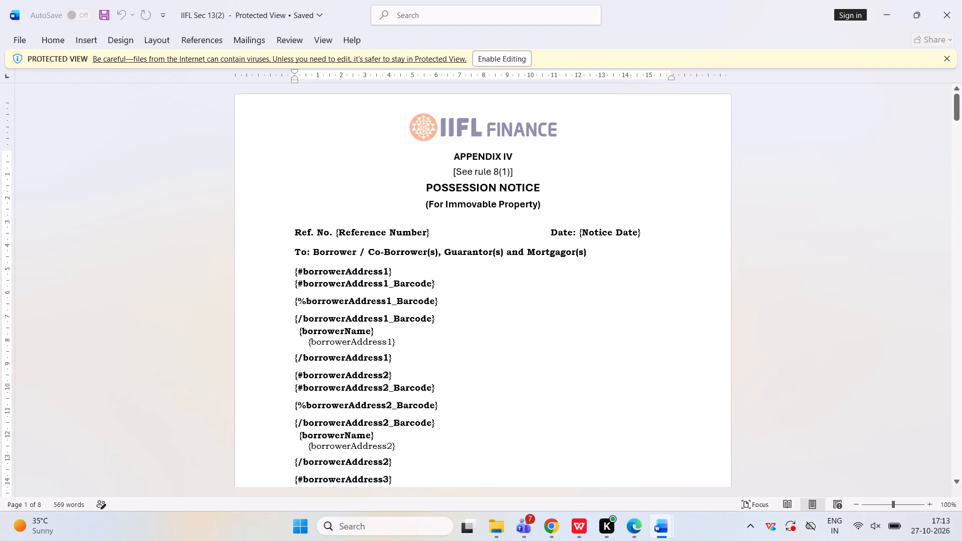
pyautogui.scroll(-20, 441, 265)
pyautogui.scroll(-10, 441, 265)
pyautogui.scroll(1, 441, 265)
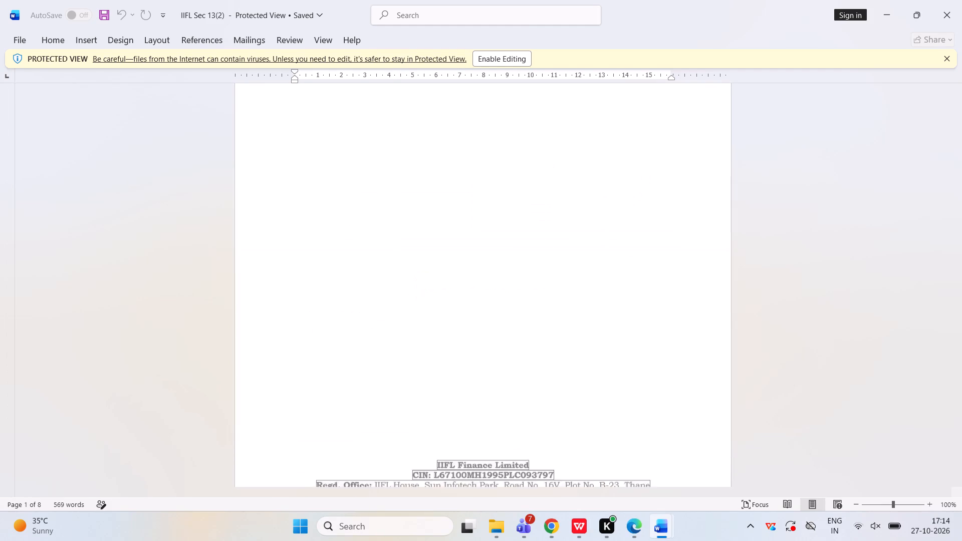
pyautogui.scroll(4, 441, 265)
pyautogui.scroll(-1, 441, 265)
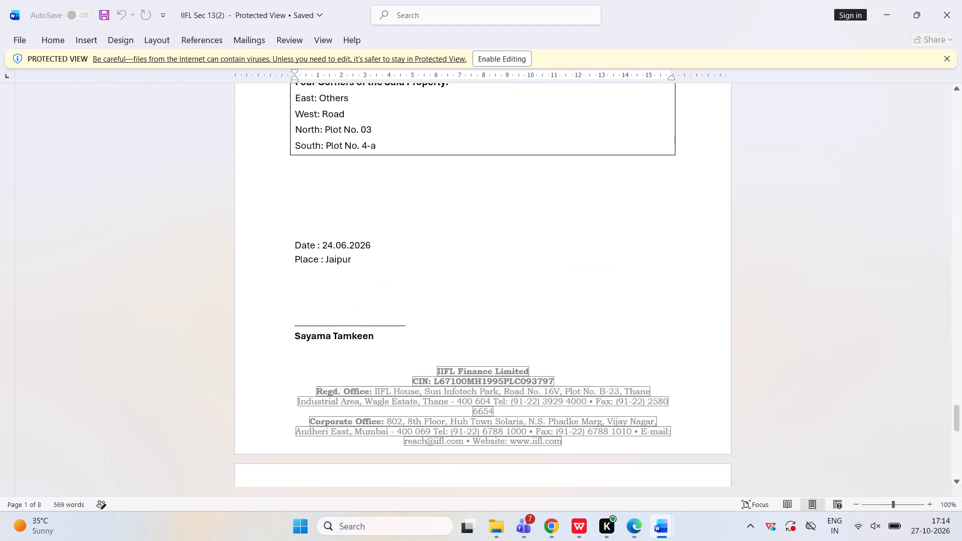
# Try to remove the blank line above the notice's date, and enable editing of the document.
pyautogui.scroll(-1, 441, 265)
pyautogui.click(347, 192)
pyautogui.press('BackSpace')
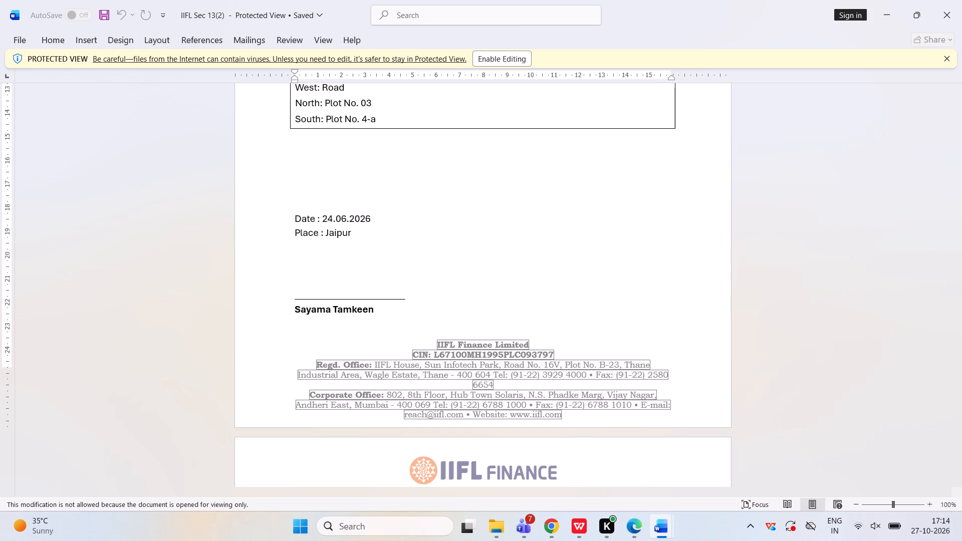
pyautogui.press('BackSpace')
pyautogui.press('BackSpace')
pyautogui.click(492, 62)
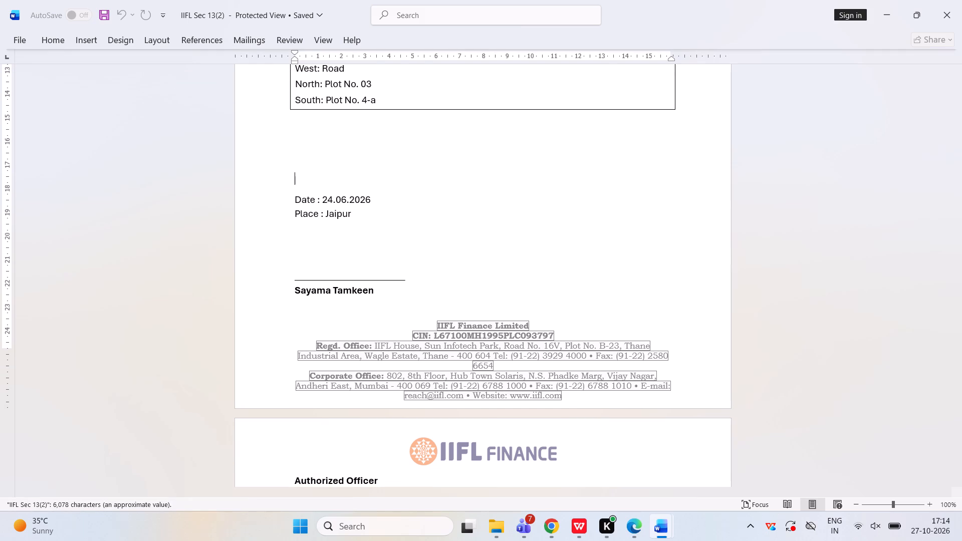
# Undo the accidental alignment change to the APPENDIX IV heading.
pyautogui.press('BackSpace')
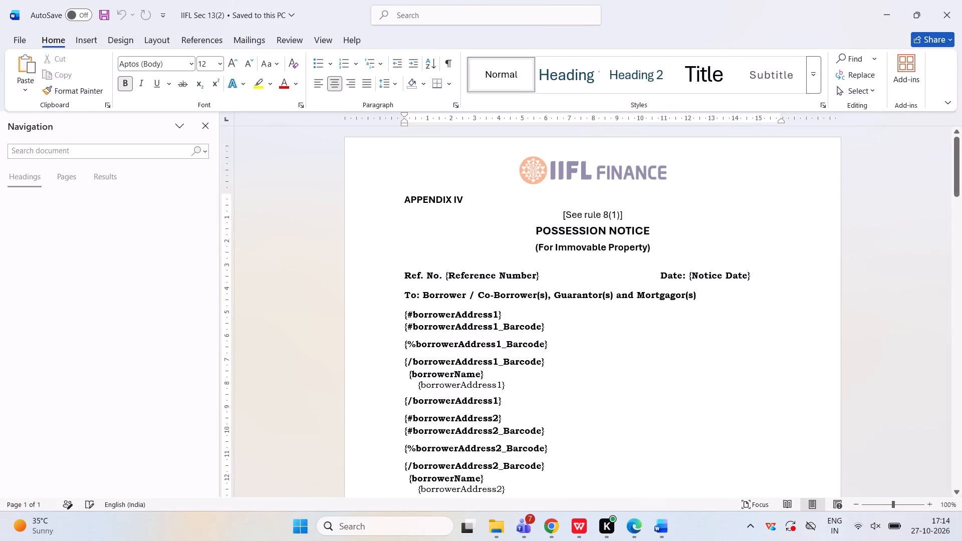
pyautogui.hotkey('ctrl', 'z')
# Delete the extra blank lines between the immovable property table and the Date line, keeping one blank line.
pyautogui.scroll(-12, 425, 313)
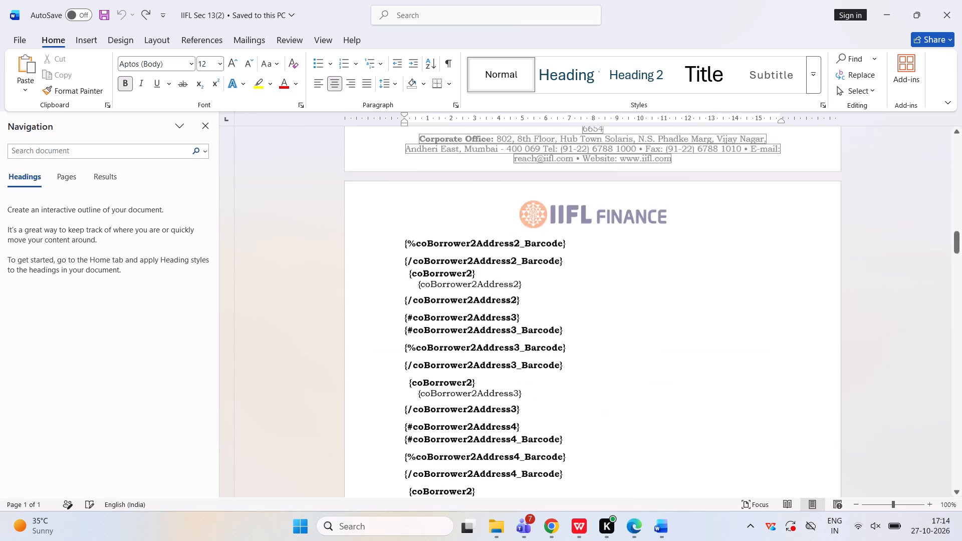
pyautogui.scroll(-14, 425, 313)
pyautogui.scroll(6, 425, 313)
pyautogui.scroll(-1, 425, 313)
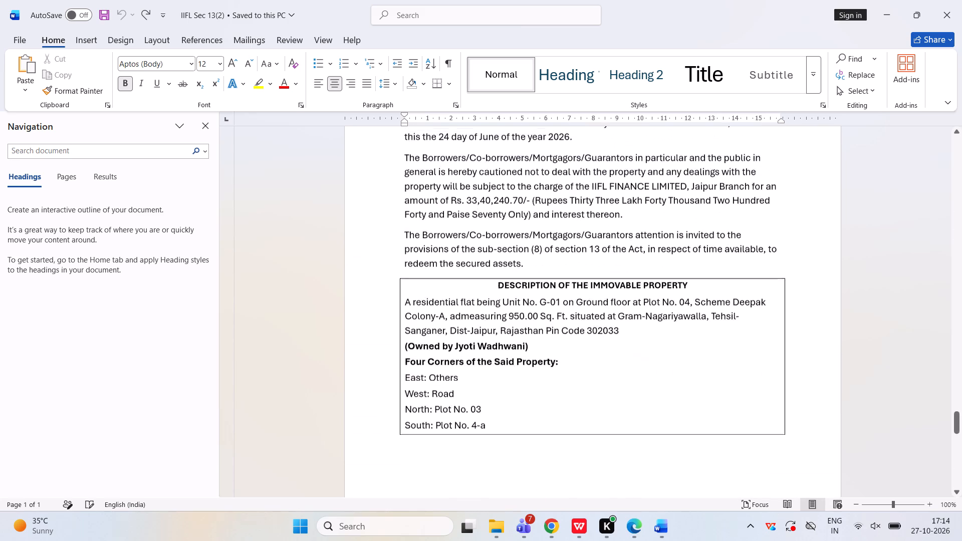
pyautogui.scroll(-1, 425, 313)
pyautogui.click(441, 320)
pyautogui.press('BackSpace')
pyautogui.press('BackSpace')
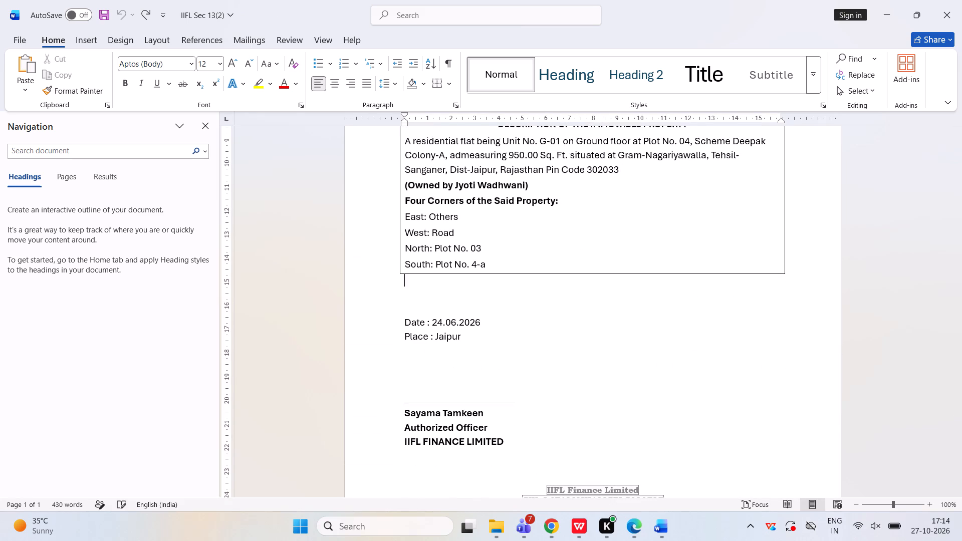
pyautogui.press('Down')
pyautogui.press('BackSpace')
# Reduce the spacing between the Place line and the authorized officer's signature line by one blank line.
pyautogui.press('Down')
pyautogui.press('Down')
pyautogui.press('Down')
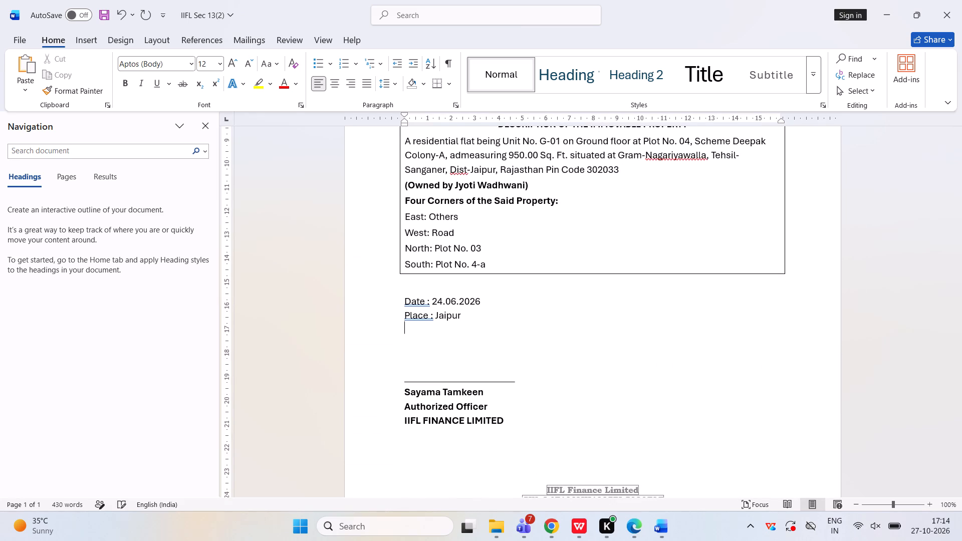
pyautogui.press('Down')
pyautogui.press('Down')
pyautogui.press('BackSpace')
pyautogui.press('BackSpace')
pyautogui.press('Return')
pyautogui.press('Return')
pyautogui.scroll(-5, 525, 340)
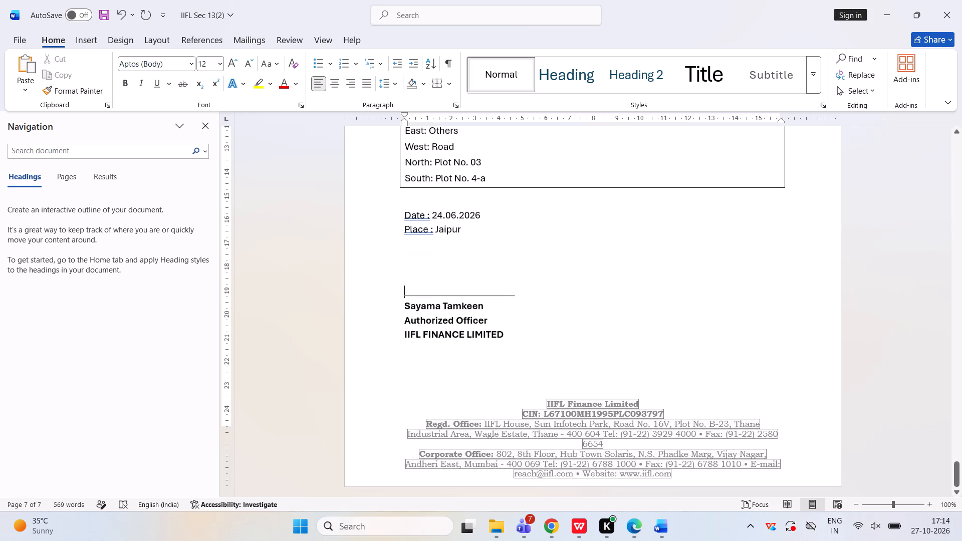
pyautogui.scroll(3, 525, 340)
pyautogui.scroll(-1, 525, 340)
pyautogui.press('BackSpace')
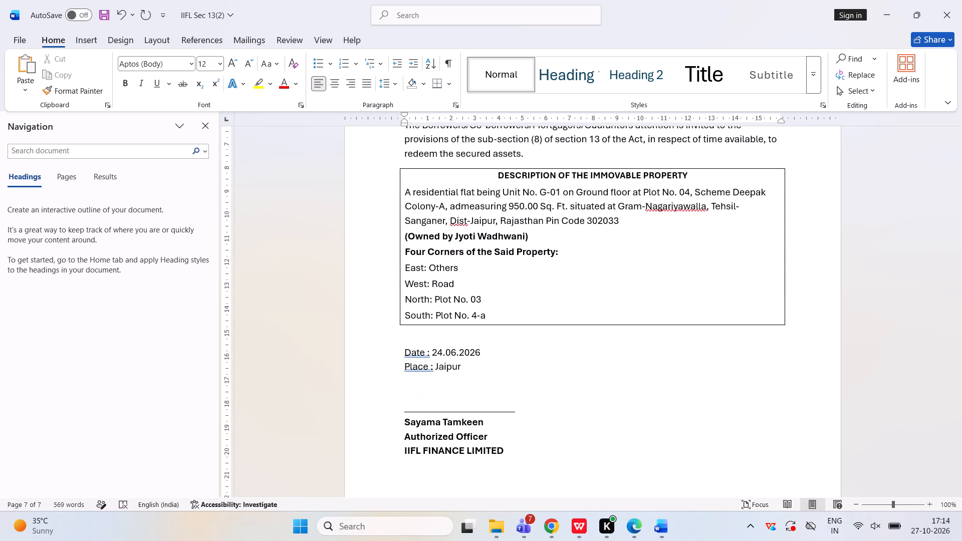
# Review the document's pages from the signature block back to the first page.
pyautogui.scroll(5, 525, 340)
pyautogui.scroll(20, 525, 340)
pyautogui.scroll(2, 525, 340)
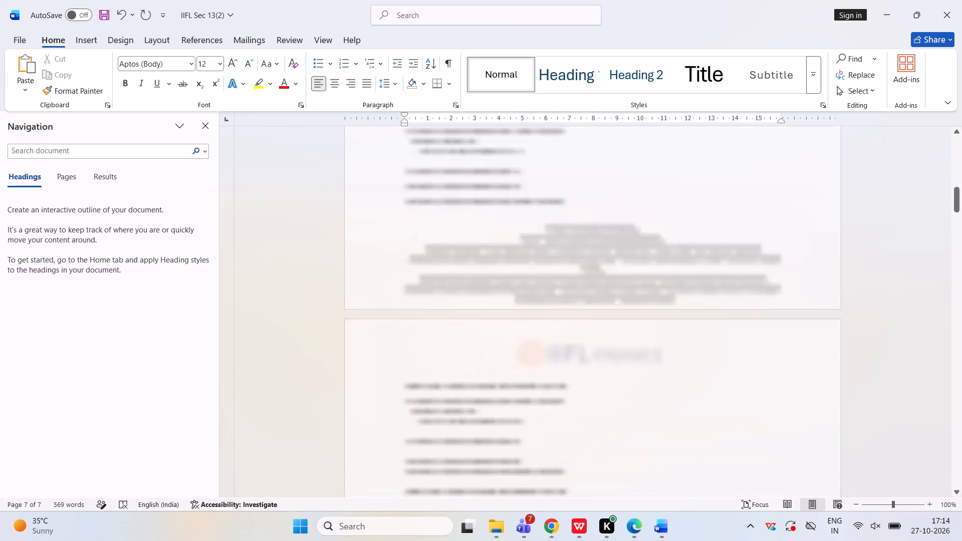
pyautogui.scroll(18, 525, 340)
pyautogui.scroll(-5, 525, 340)
pyautogui.scroll(20, 525, 340)
pyautogui.scroll(1, 525, 340)
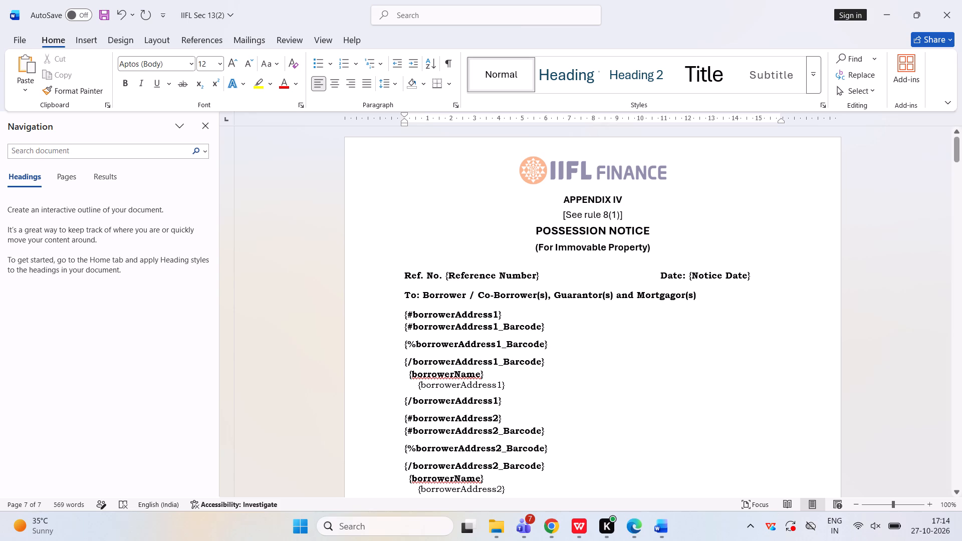
# Bold the company name IIFL FINANCE LIMITED in the paragraph that follows "Whereas,".
pyautogui.scroll(-1, 581, 290)
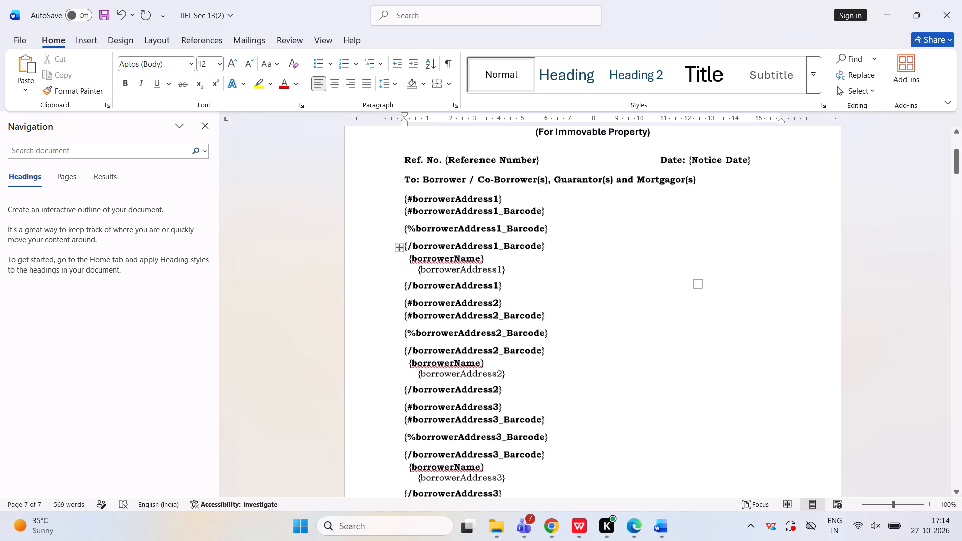
pyautogui.scroll(-11, 581, 290)
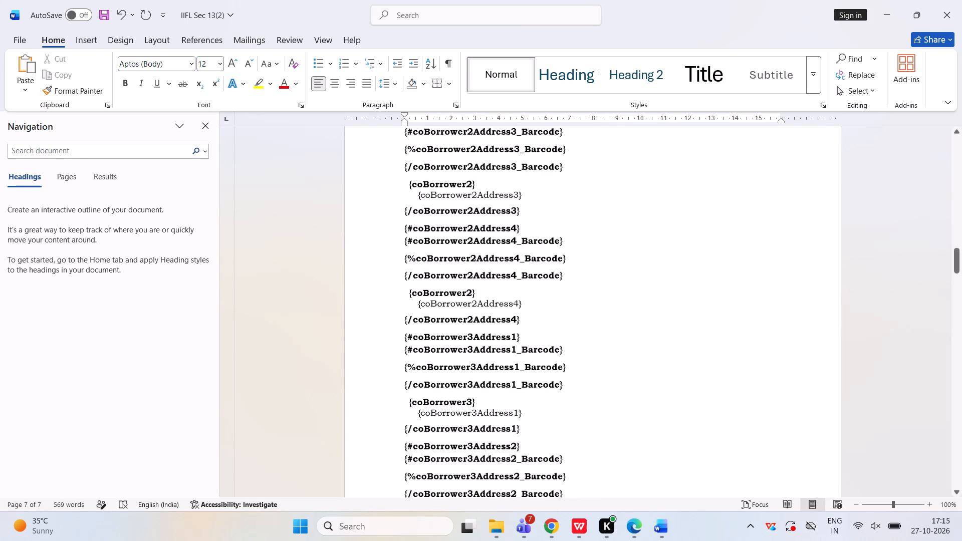
pyautogui.scroll(-11, 581, 290)
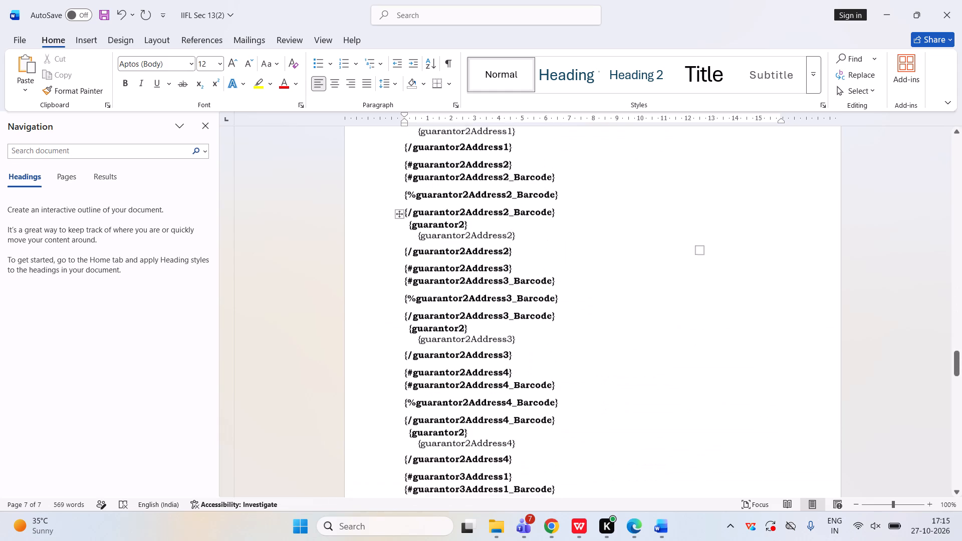
pyautogui.scroll(-6, 581, 290)
pyautogui.scroll(2, 581, 290)
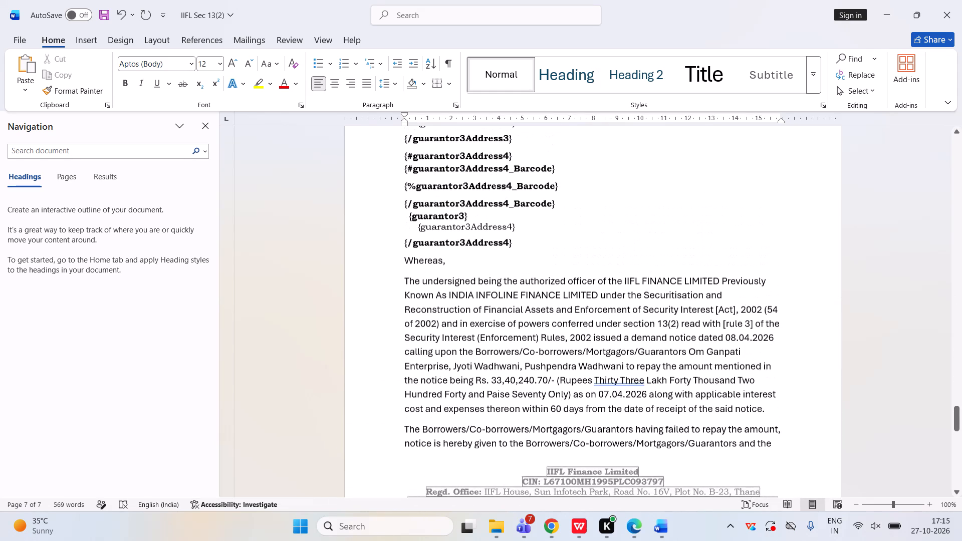
pyautogui.scroll(1, 581, 290)
pyautogui.click(623, 301)
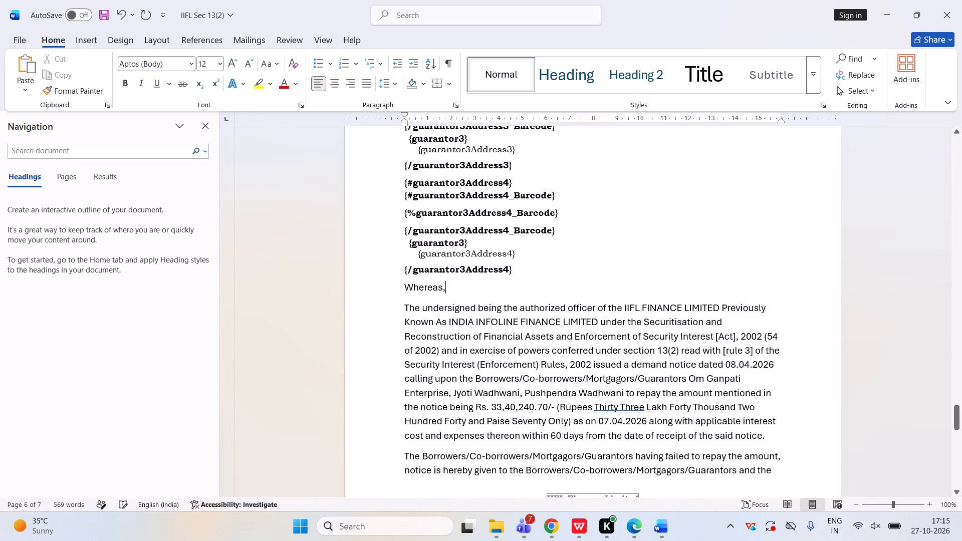
pyautogui.press('Right')
pyautogui.press('Right')
pyautogui.press('Right')
pyautogui.press('Right')
pyautogui.press('Right')
pyautogui.press('Right')
pyautogui.press('Right')
pyautogui.press('Right')
pyautogui.press('Right')
pyautogui.press('Right')
pyautogui.press('Right')
pyautogui.press('Right')
pyautogui.press('Right')
pyautogui.press('Right')
pyautogui.press('Right')
pyautogui.press('Right')
pyautogui.press('Right')
pyautogui.press('Right')
pyautogui.press('Right')
pyautogui.press('Right')
pyautogui.press('Right')
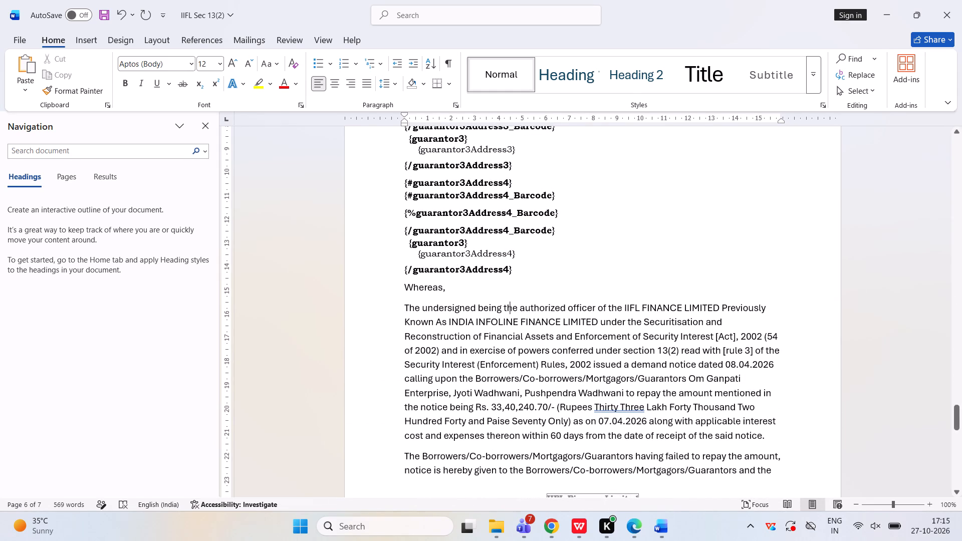
pyautogui.press('Right')
pyautogui.press('Right')
pyautogui.press('Right')
pyautogui.press('Right')
pyautogui.hotkey('ctrl', 'shift', 'Right')
pyautogui.hotkey('ctrl', 'shift', 'Right')
pyautogui.hotkey('ctrl', 'shift', 'Right')
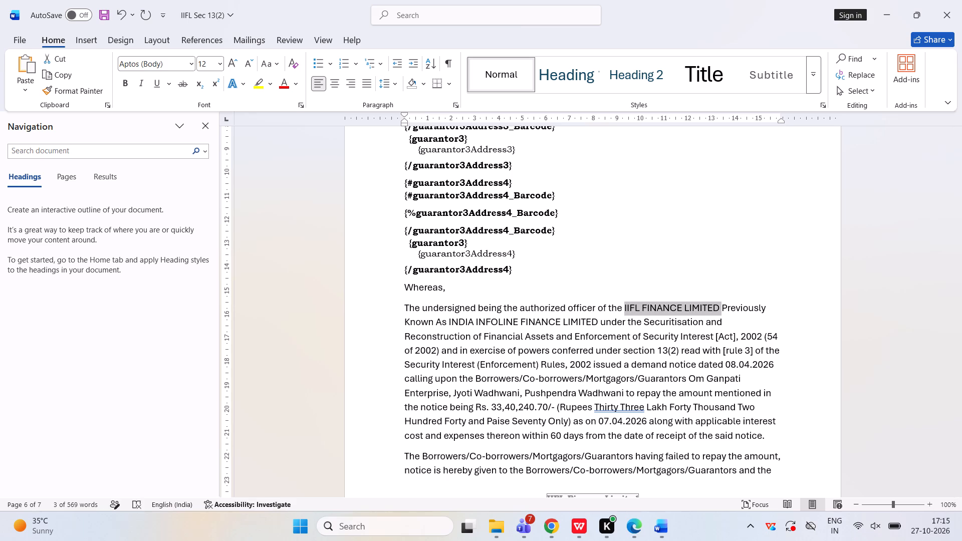
pyautogui.hotkey('ctrl', 'b')
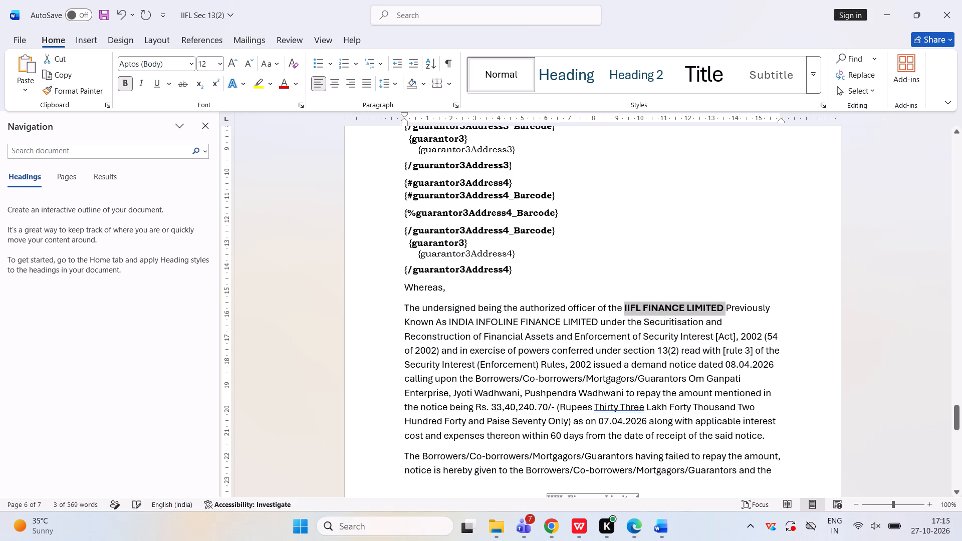
# Bold the former company name INDIA INFOLINE FINANCE LIMITED after "Previously Known As" in the same paragraph.
pyautogui.press('Right')
pyautogui.press('Right')
pyautogui.press('Right')
pyautogui.press('Right')
pyautogui.press('Right')
pyautogui.press('Right')
pyautogui.press('Right')
pyautogui.press('Right')
pyautogui.press('Right')
pyautogui.press('Right')
pyautogui.press('Right')
pyautogui.press('Right')
pyautogui.press('Right')
pyautogui.press('Right')
pyautogui.press('Right')
pyautogui.press('Right')
pyautogui.press('Right')
pyautogui.press('Right')
pyautogui.press('Right')
pyautogui.press('Right')
pyautogui.press('Right')
pyautogui.press('Left')
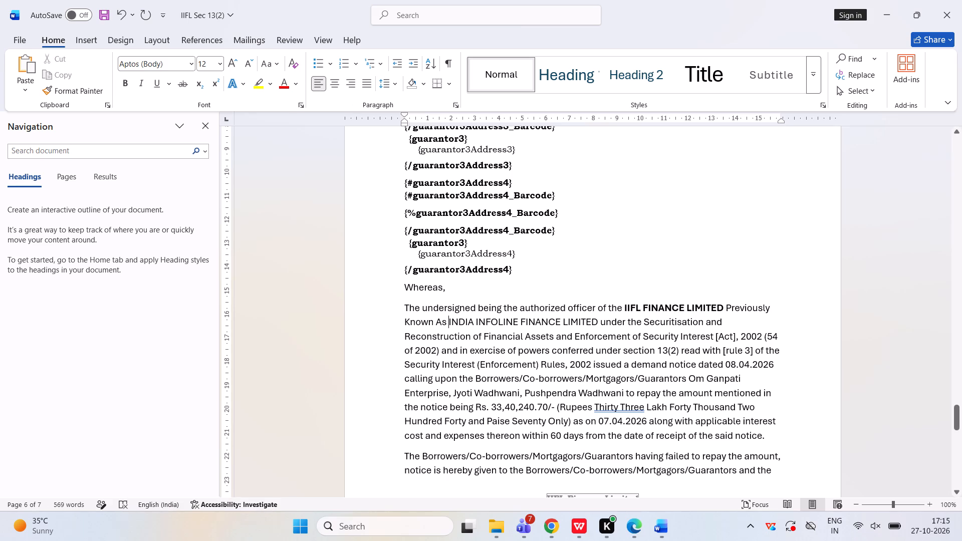
pyautogui.press('Right')
pyautogui.press('Left')
pyautogui.hotkey('ctrl', 'shift', 'Right')
pyautogui.hotkey('ctrl', 'shift', 'Right')
pyautogui.hotkey('ctrl', 'shift', 'Right')
pyautogui.hotkey('ctrl', 'shift', 'Right')
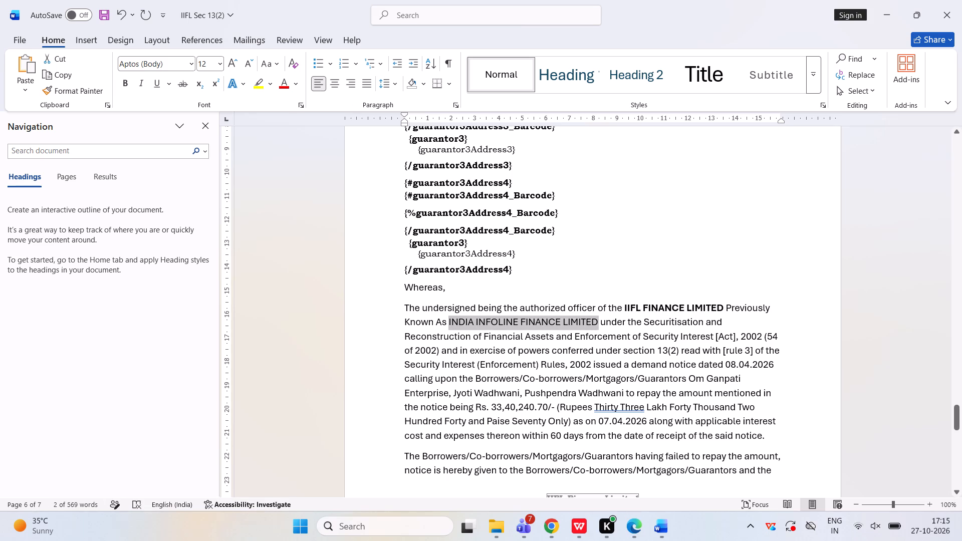
pyautogui.hotkey('ctrl', 'b')
# Compare the rest of the paragraph's wording and bold text with the scanned Section 13(4) notice PDF in Edge.
pyautogui.press('Right')
pyautogui.press('Right')
pyautogui.press('Right')
pyautogui.press('Right')
pyautogui.press('Right')
pyautogui.press('Right')
pyautogui.press('Right')
pyautogui.press('Right')
pyautogui.press('Right')
pyautogui.press('Right')
pyautogui.press('Right')
pyautogui.press('Right')
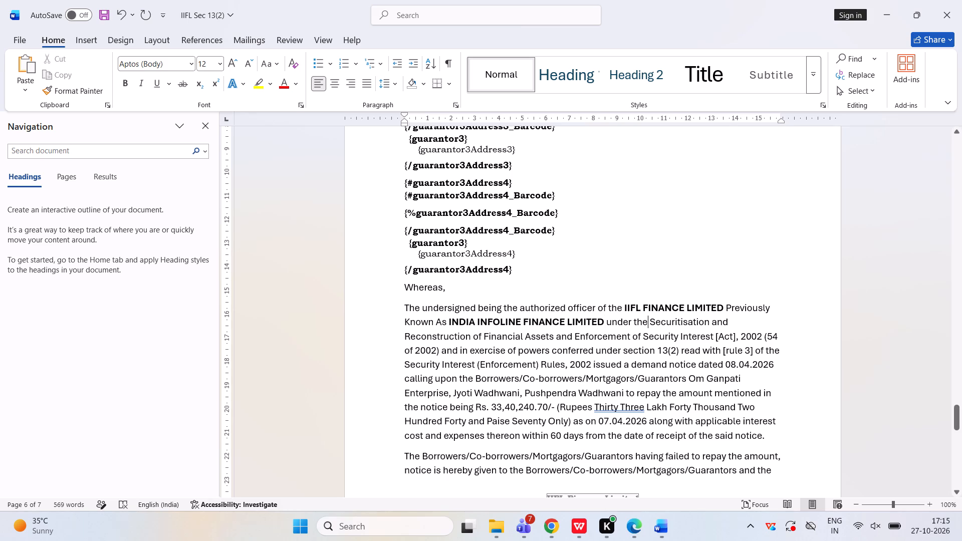
pyautogui.press('Right')
pyautogui.press('Right')
pyautogui.press('Right')
pyautogui.press('Right')
pyautogui.press('Right')
pyautogui.press('Right')
pyautogui.press('Right')
pyautogui.press('Right')
pyautogui.press('Right')
pyautogui.press('Right')
pyautogui.press('Right')
pyautogui.press('Right')
pyautogui.press('Right')
pyautogui.press('Right')
pyautogui.press('Right')
pyautogui.press('Right')
pyautogui.hotkey('alt', 'Tab')
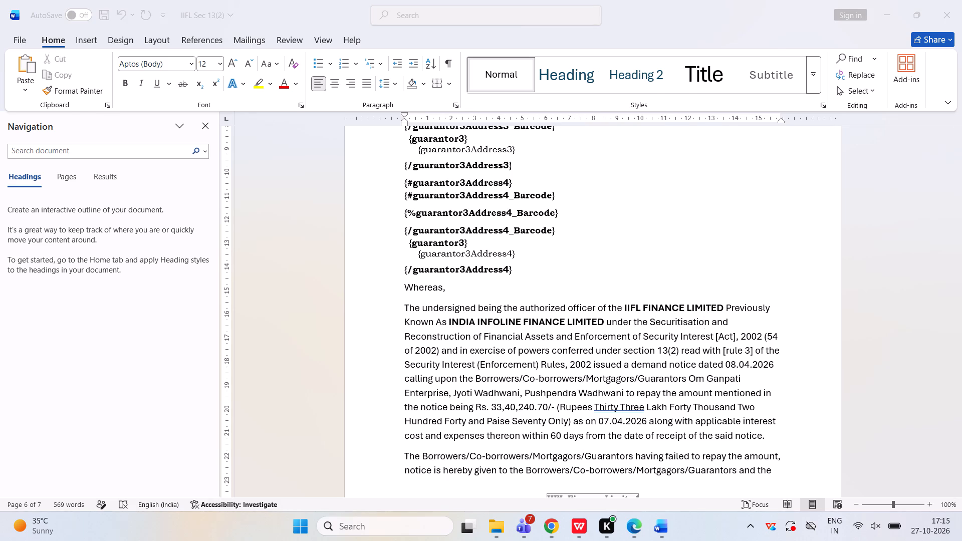
pyautogui.hotkey('alt', 'Tab')
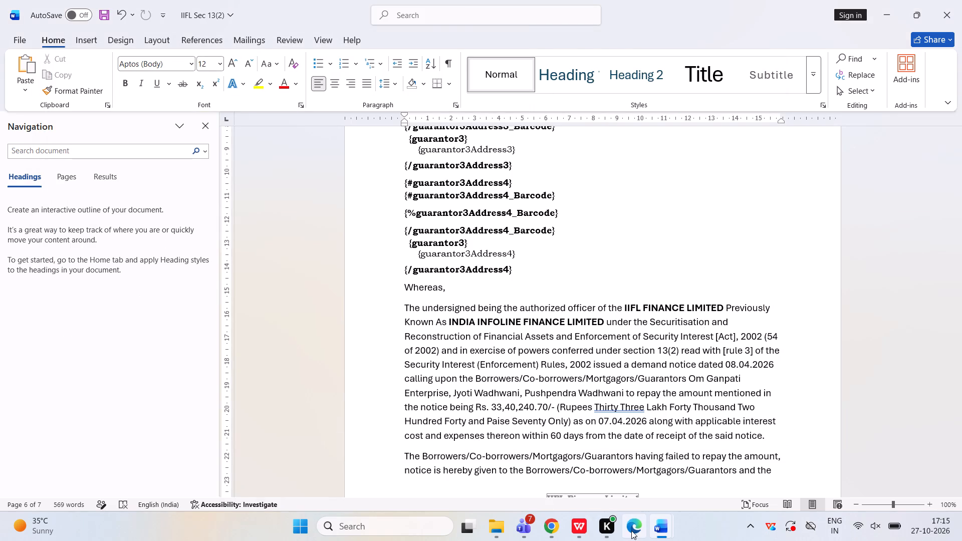
pyautogui.click(630, 530)
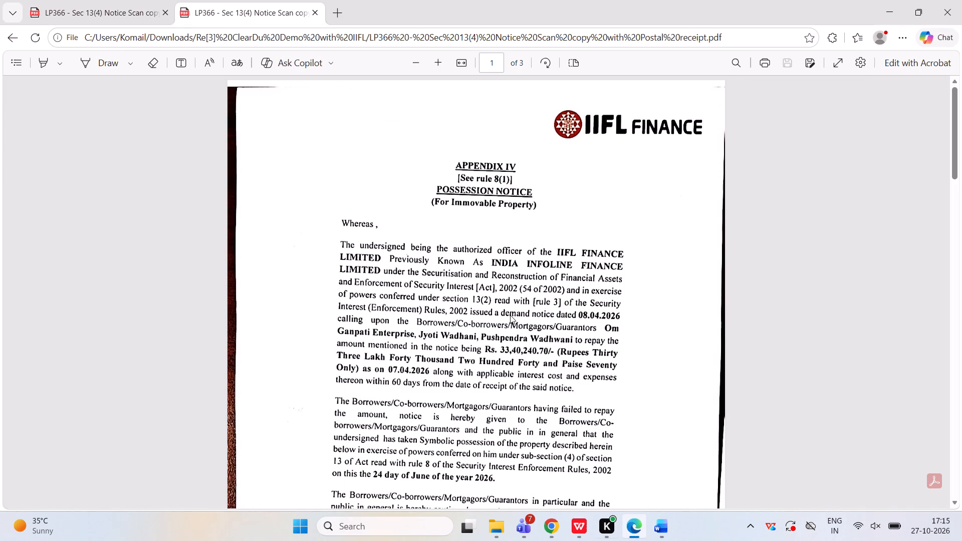
pyautogui.hotkey('alt', 'Tab')
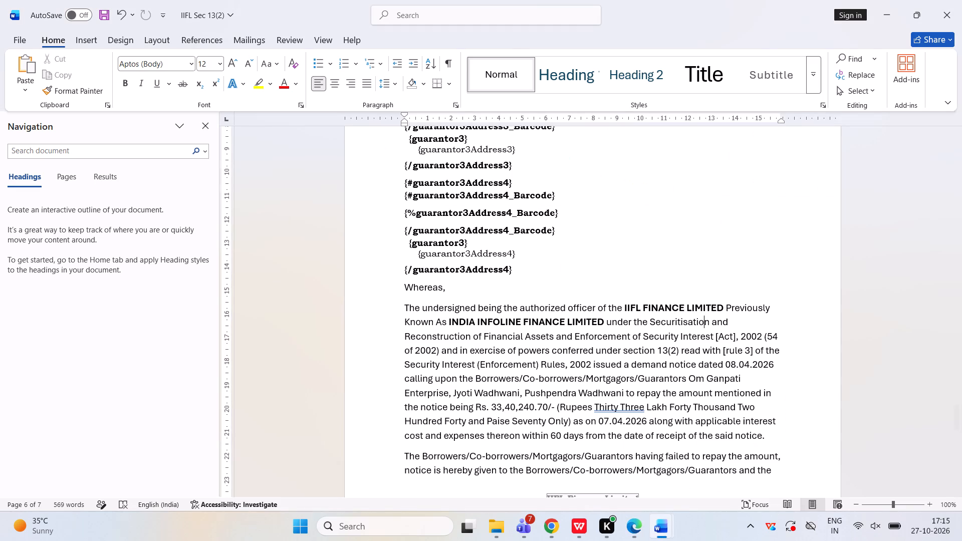
# With the cursor placed before 08.04.2026, copy the demandnoticedate field title from SARFAESI360's Fields Config list in Chrome and return to Word.
pyautogui.press('Right')
pyautogui.press('Down')
pyautogui.press('Down')
pyautogui.press('Right')
pyautogui.press('Down')
pyautogui.press('Right')
pyautogui.press('Right')
pyautogui.press('Right')
pyautogui.press('Left')
pyautogui.press('Right')
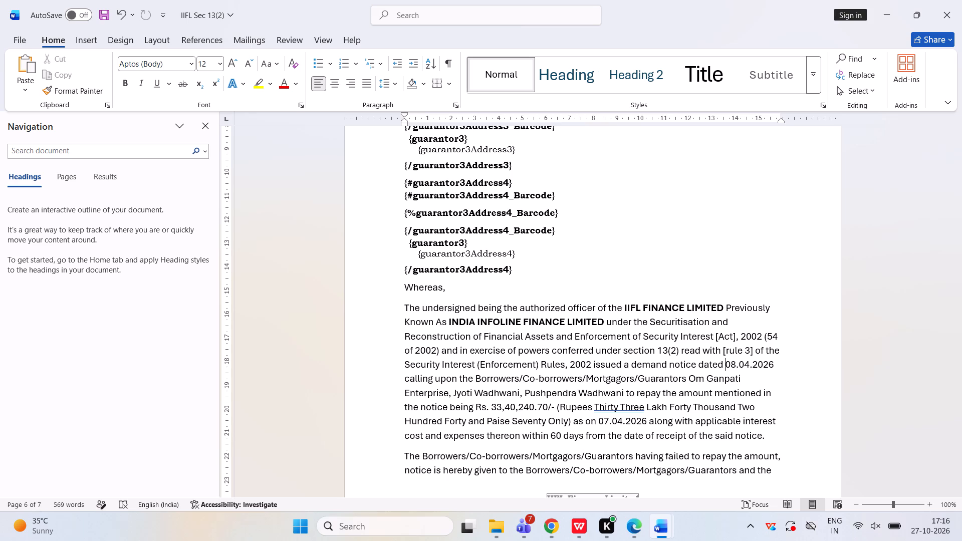
pyautogui.hotkey('alt', 'Tab')
pyautogui.hotkey('alt', 'Tab')
pyautogui.click(546, 525)
pyautogui.click(495, 458)
pyautogui.scroll(-2, 500, 365)
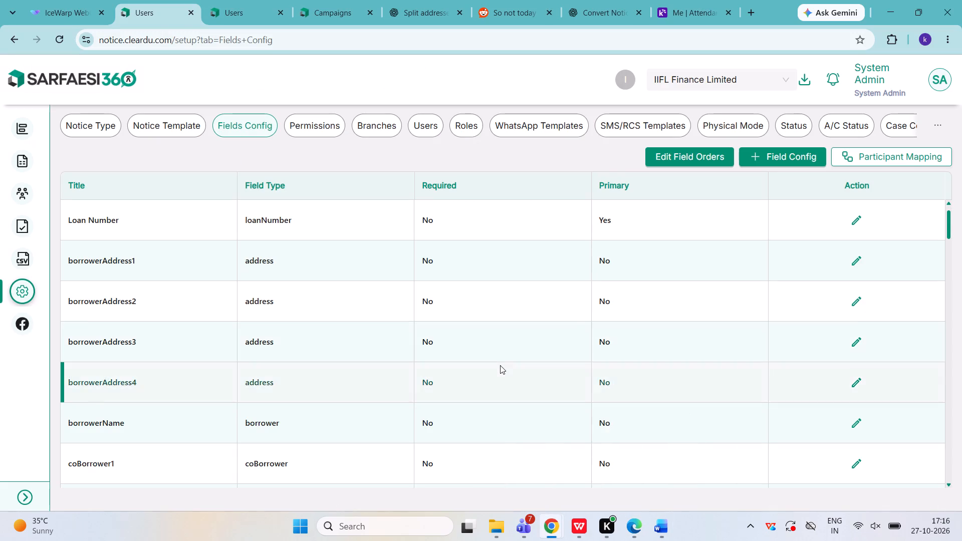
pyautogui.scroll(-20, 500, 365)
pyautogui.scroll(-1, 500, 365)
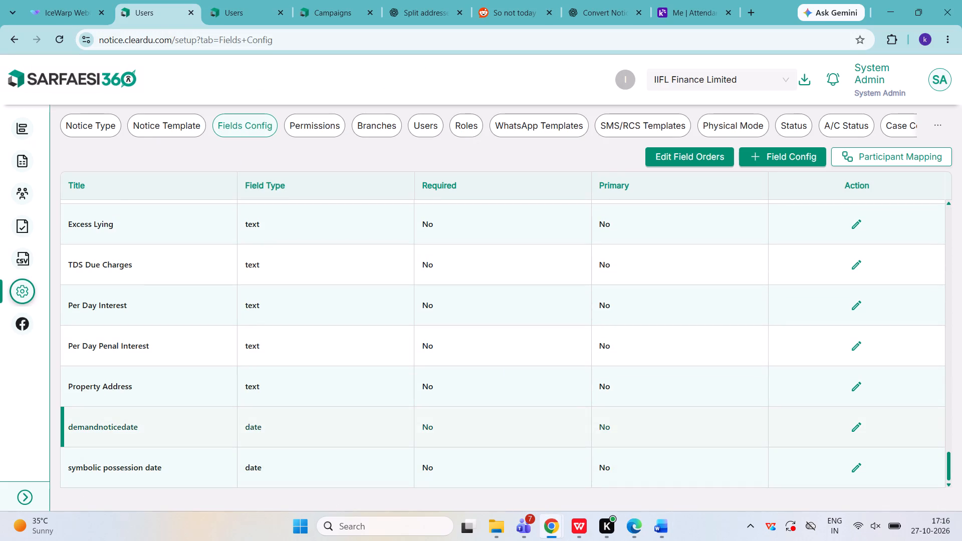
pyautogui.doubleClick(115, 428)
pyautogui.hotkey('ctrl', 'c')
pyautogui.hotkey('ctrl', 'c')
pyautogui.hotkey('alt', 'Tab')
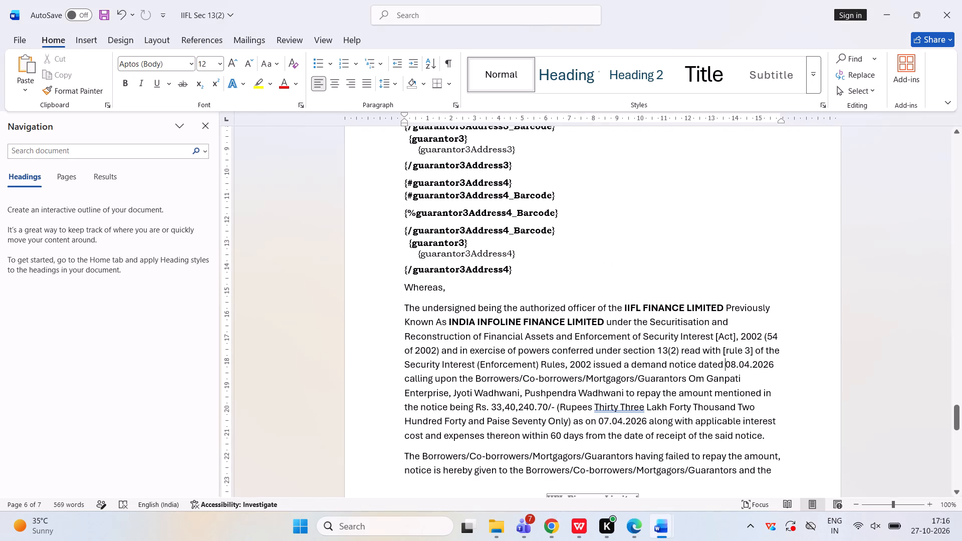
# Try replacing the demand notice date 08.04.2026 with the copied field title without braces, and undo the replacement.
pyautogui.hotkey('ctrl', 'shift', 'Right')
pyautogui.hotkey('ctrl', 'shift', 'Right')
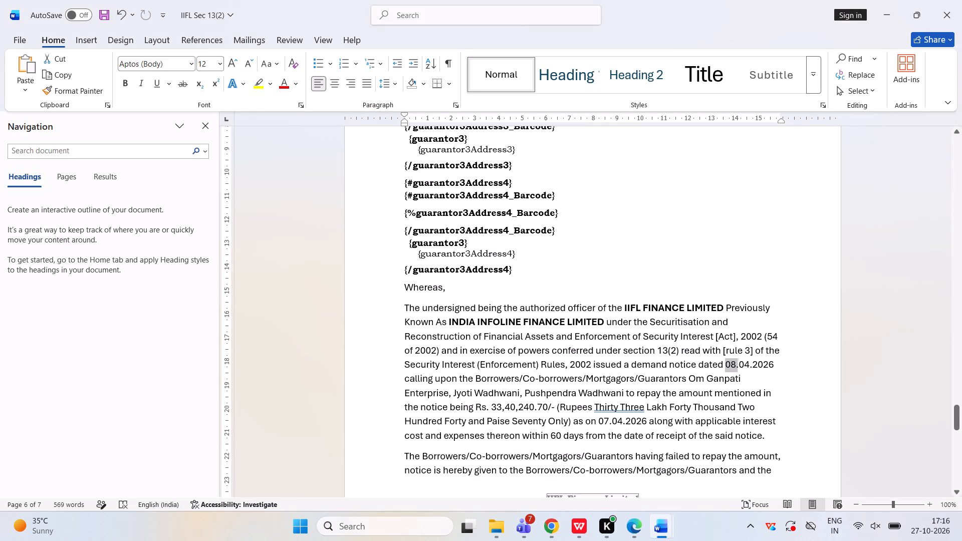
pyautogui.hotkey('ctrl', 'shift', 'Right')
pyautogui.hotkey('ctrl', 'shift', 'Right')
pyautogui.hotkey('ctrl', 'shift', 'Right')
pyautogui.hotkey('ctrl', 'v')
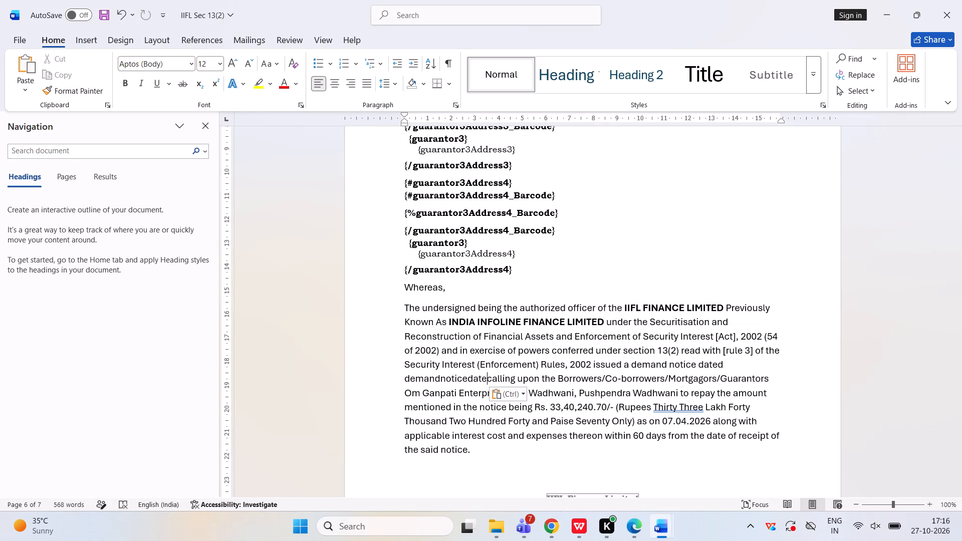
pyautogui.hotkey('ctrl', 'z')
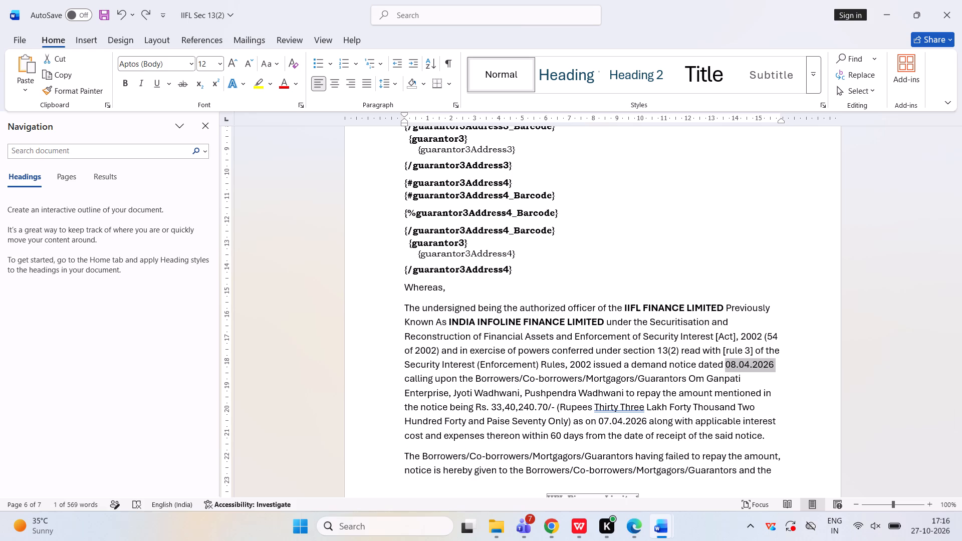
# Check how the template's existing placeholders are written and replace the demand notice date 08.04.2026 with {demandnoticedate} followed by a space.
pyautogui.scroll(20, 657, 396)
pyautogui.scroll(11, 657, 396)
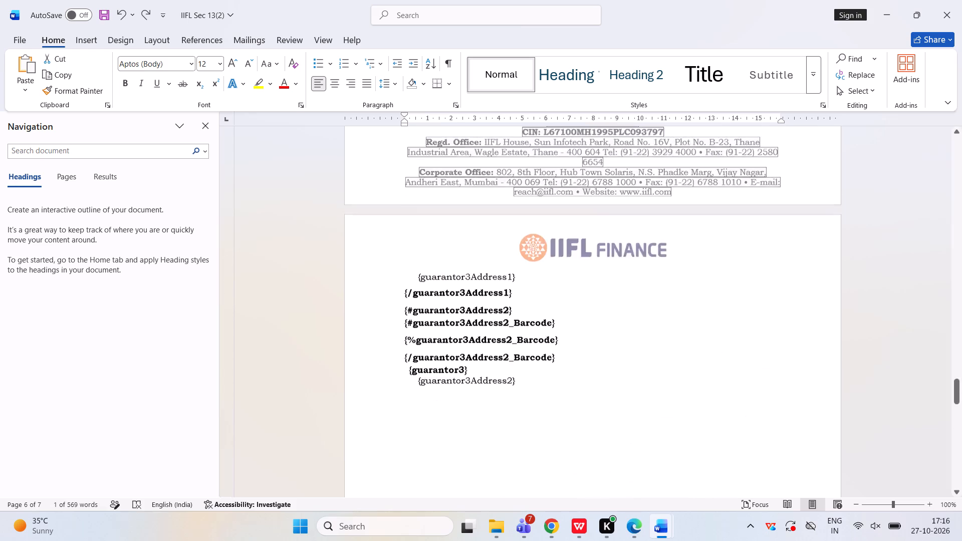
pyautogui.scroll(20, 657, 396)
pyautogui.scroll(20, 657, 396)
pyautogui.scroll(15, 657, 396)
pyautogui.scroll(9, 657, 396)
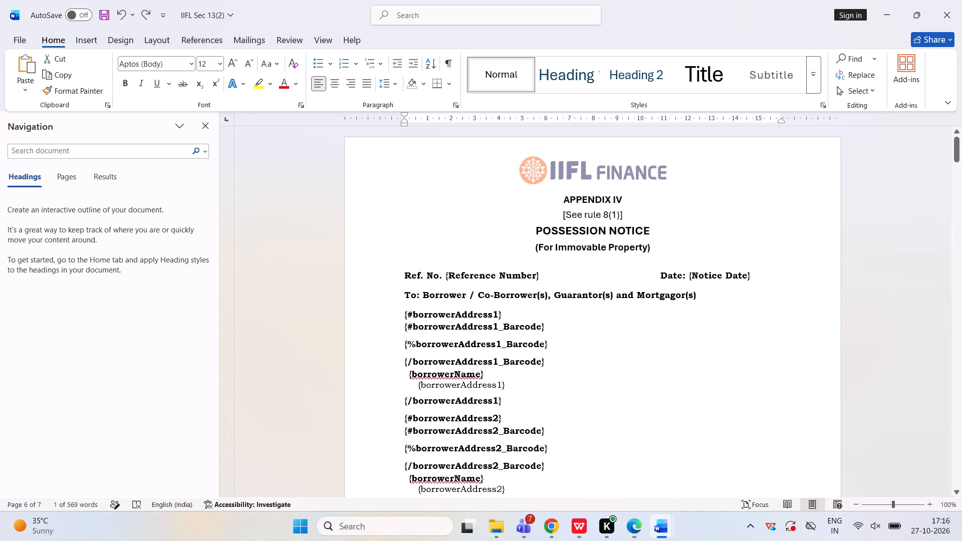
pyautogui.scroll(-6, 657, 396)
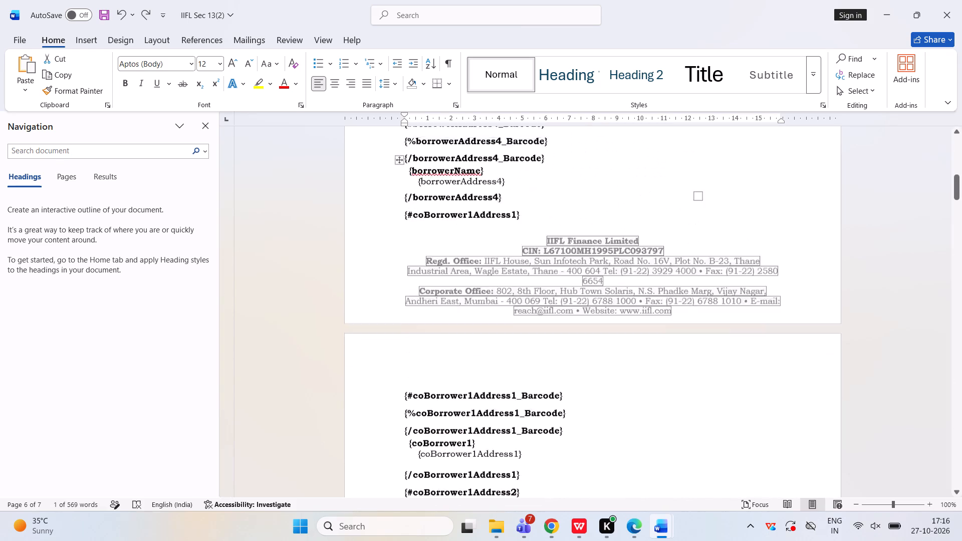
pyautogui.scroll(-2, 657, 396)
pyautogui.scroll(1, 657, 396)
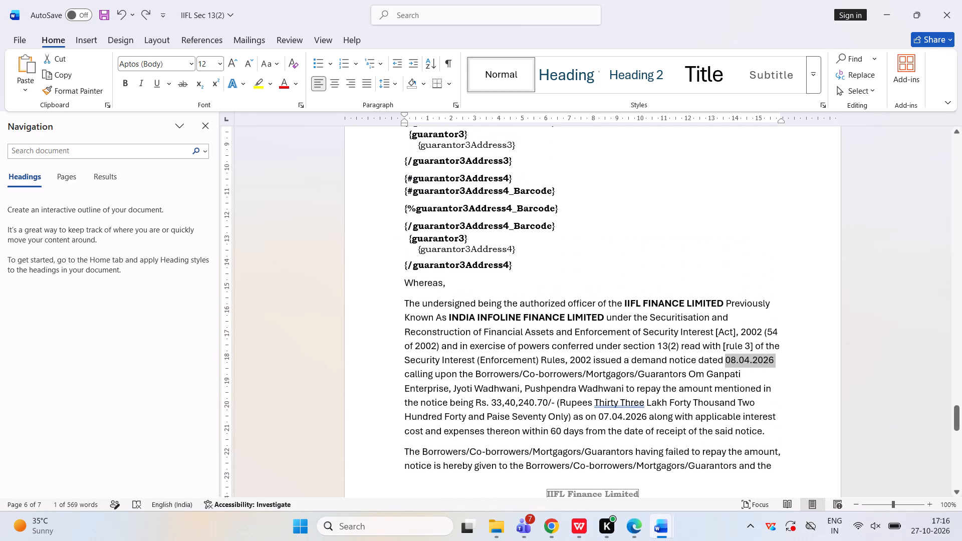
pyautogui.hotkey('shift', '{')
pyautogui.hotkey('ctrl', 'v')
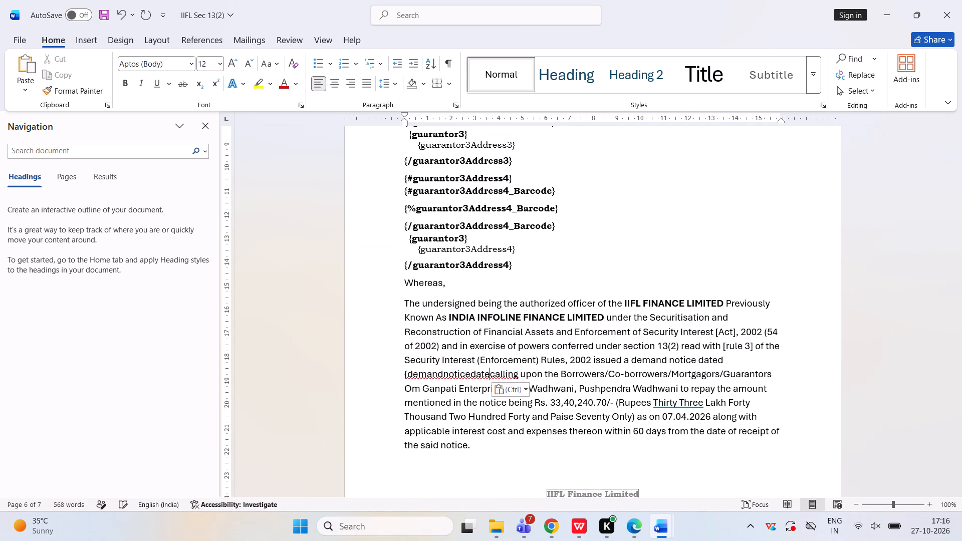
pyautogui.hotkey('shift', '}')
pyautogui.press('space')
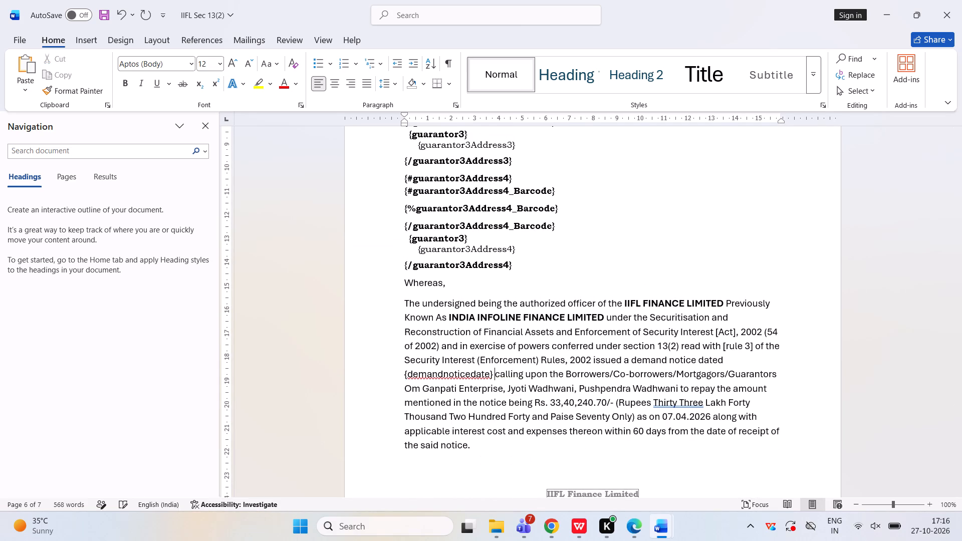
# Bold the {demandnoticedate} placeholder in the paragraph after "Whereas,".
pyautogui.hotkey('ctrl', 'shift', 'Left')
pyautogui.hotkey('ctrl', 'shift', 'Left')
pyautogui.hotkey('ctrl', 'shift', 'Left')
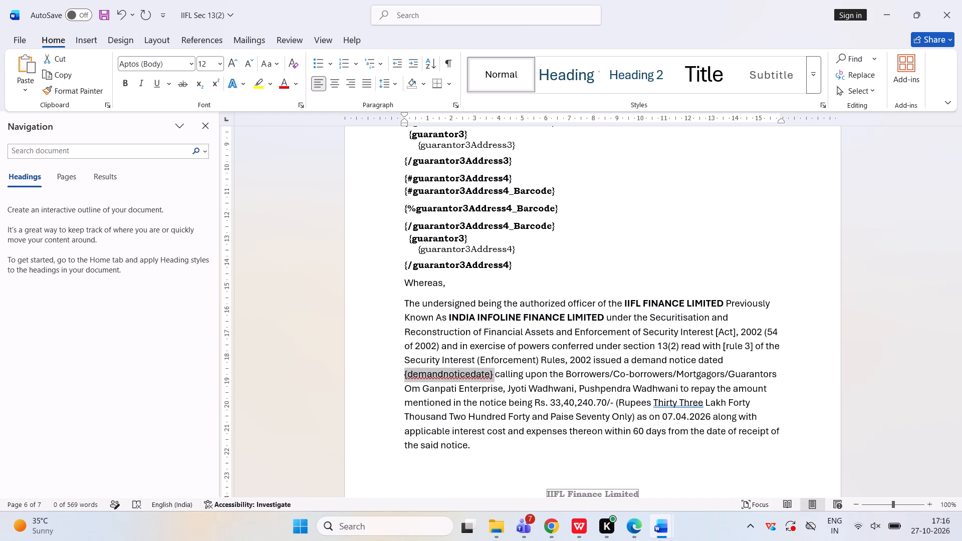
pyautogui.hotkey('ctrl', 'b')
pyautogui.press('Right')
pyautogui.press('Left')
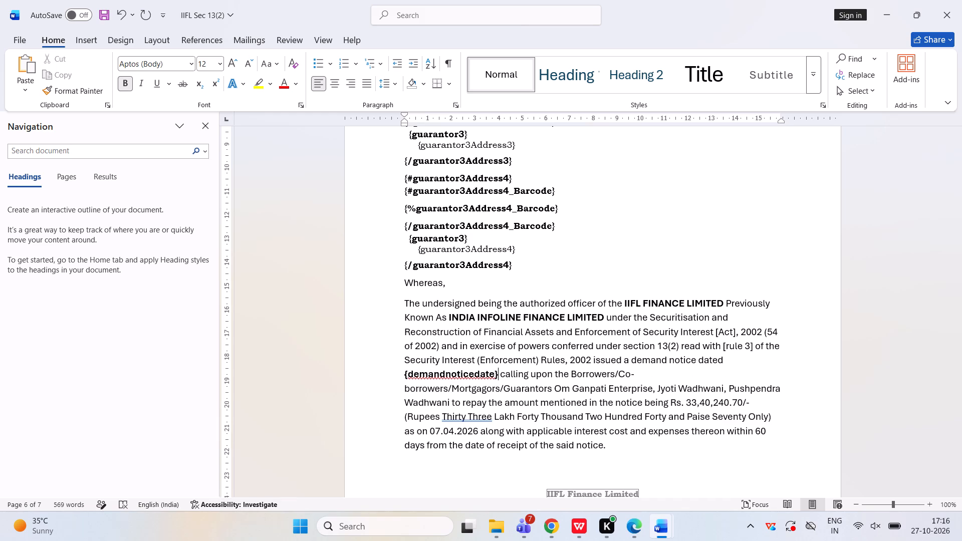
# Remove the hyphen from "Co-borrowers" in the paragraph after "Whereas," so it reads "Coborrowers".
pyautogui.press('Left')
pyautogui.press('Left')
pyautogui.press('Left')
pyautogui.press('Left')
pyautogui.press('Left')
pyautogui.press('Left')
pyautogui.press('Left')
pyautogui.press('Down')
pyautogui.press('Left')
pyautogui.press('Left')
pyautogui.hotkey('ctrl', 'Left')
pyautogui.hotkey('ctrl', 'Left')
pyautogui.hotkey('ctrl', 'Left')
pyautogui.press('BackSpace')
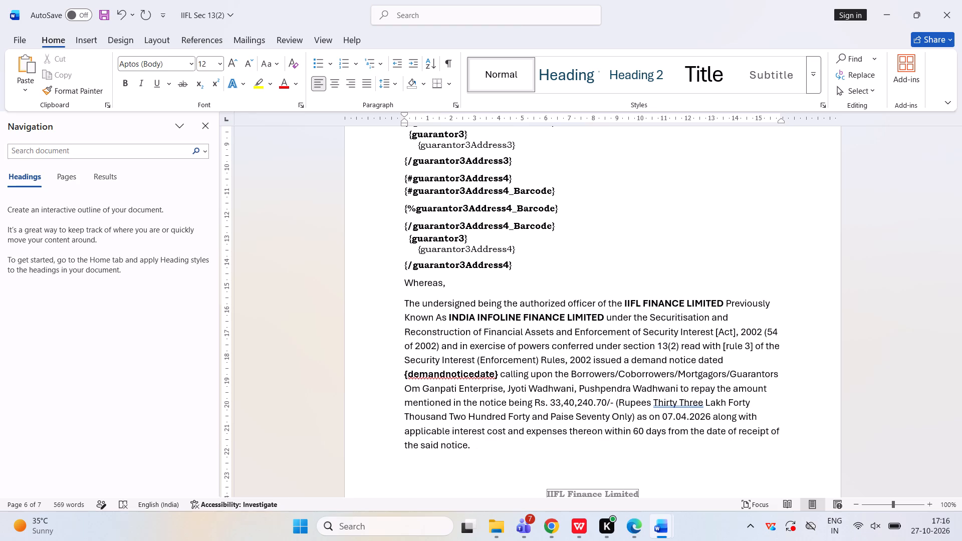
# Check the end of SARFAESI360's Fields Config list in Chrome against the Word paragraph, and bring up the scanned Section 13(4) notice in Edge.
pyautogui.hotkey('alt', 'Tab')
pyautogui.hotkey('alt', 'Tab')
pyautogui.hotkey('alt', 'Tab')
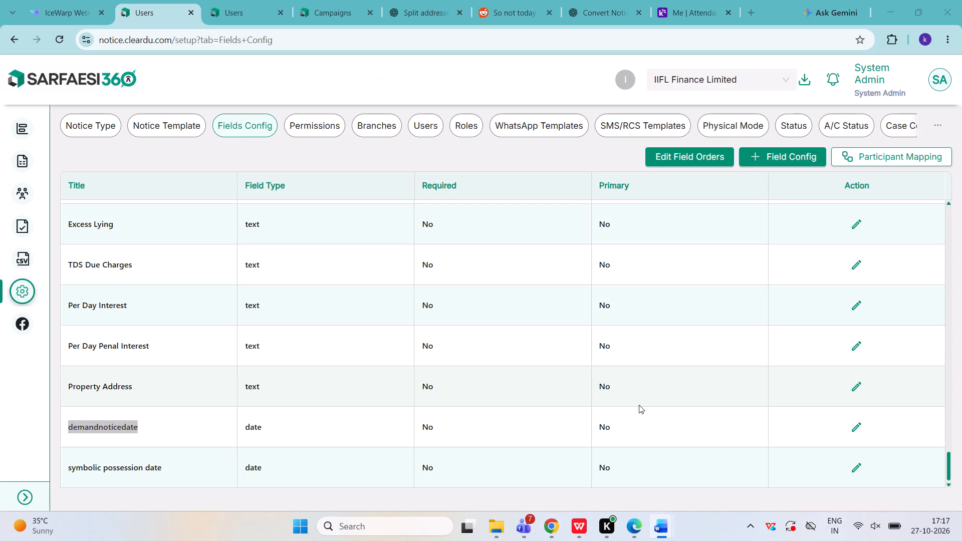
pyautogui.scroll(-2, 588, 381)
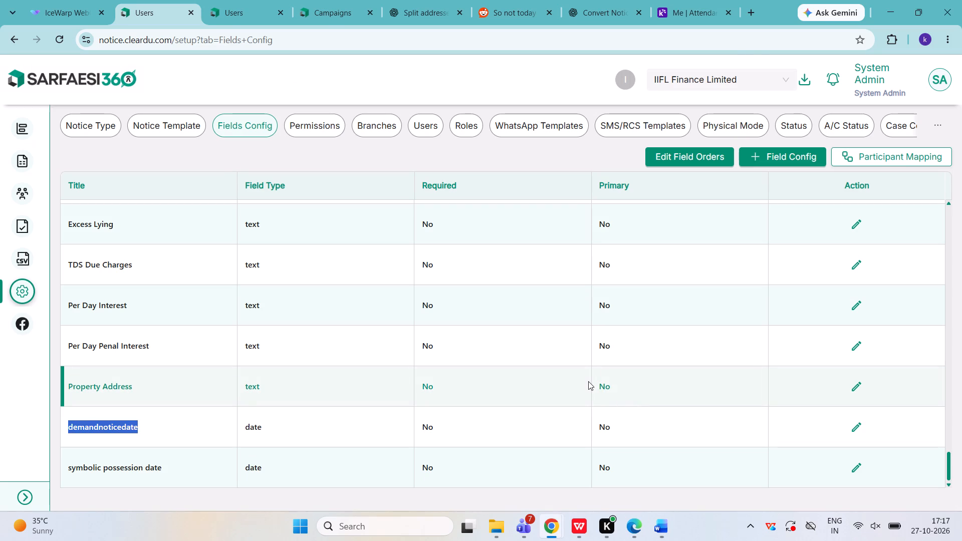
pyautogui.hotkey('alt', 'Tab')
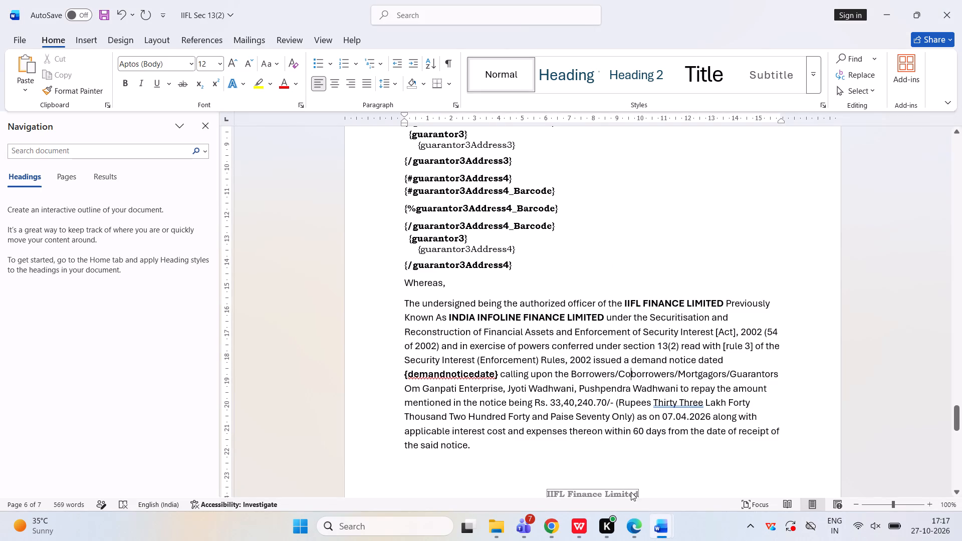
pyautogui.click(628, 524)
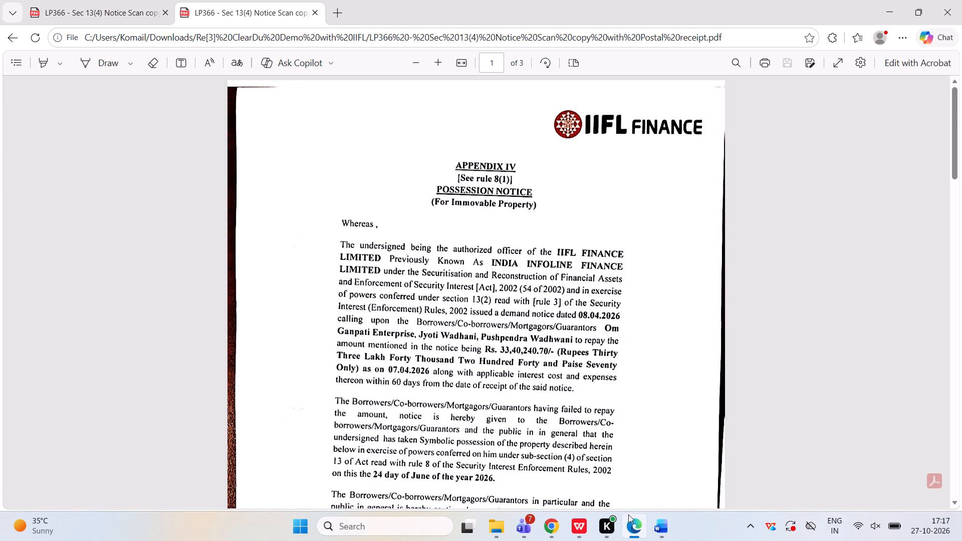
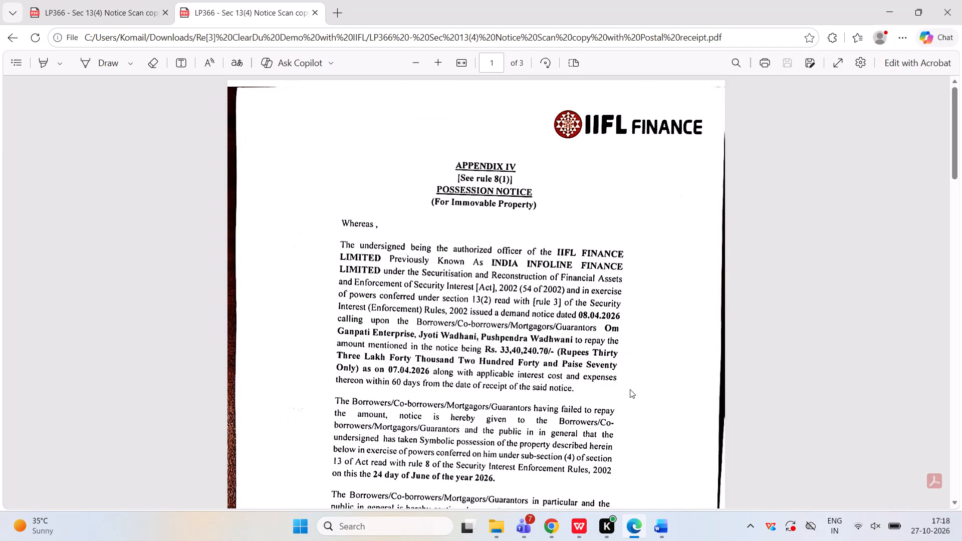
# Check the scanned notice in Edge and delete "Mortgagors/" in Word's paragraph after "Whereas,", leaving "Borrowers/Coborrowers/Guarantors".
pyautogui.hotkey('alt', 'Tab')
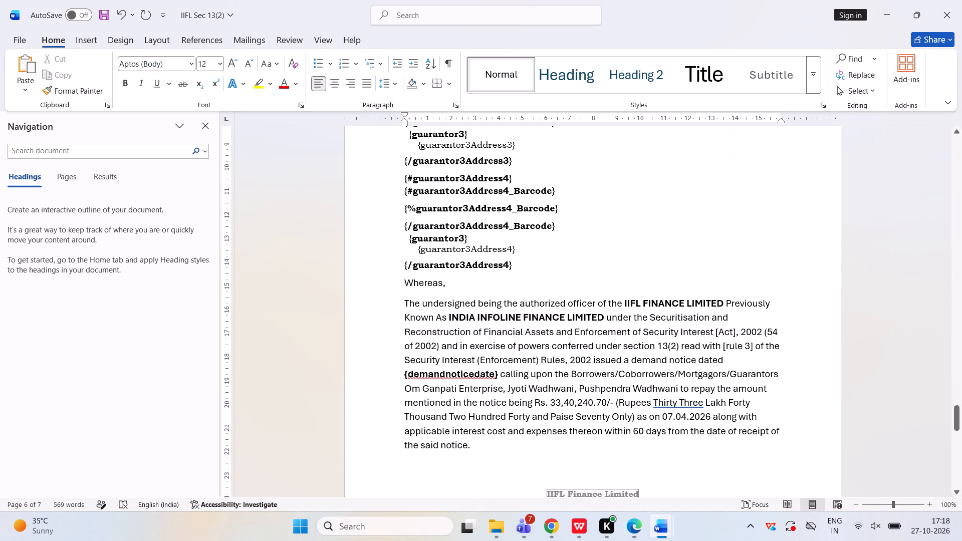
pyautogui.hotkey('alt', 'Tab')
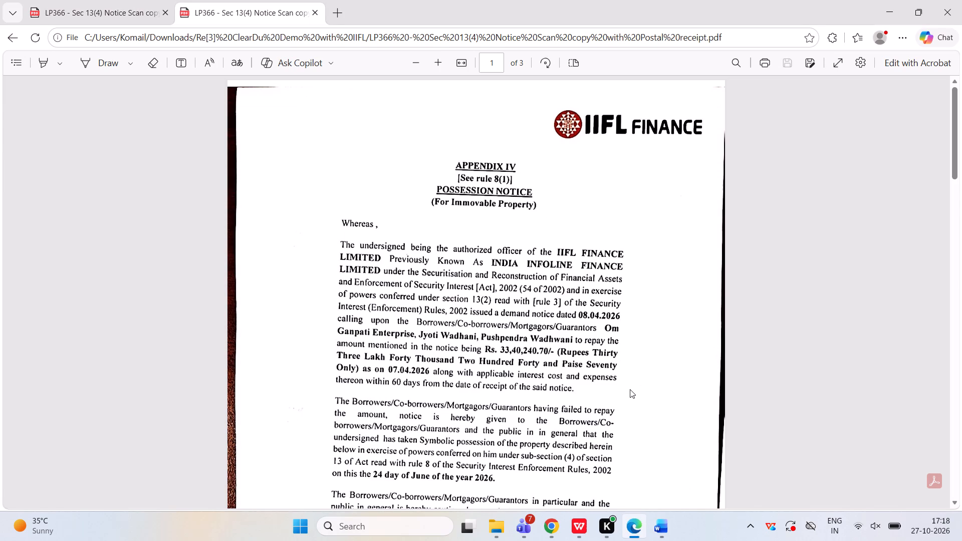
pyautogui.hotkey('alt', 'Tab')
pyautogui.press('Right')
pyautogui.press('Right')
pyautogui.press('Right')
pyautogui.press('Right')
pyautogui.press('Right')
pyautogui.press('Right')
pyautogui.press('Right')
pyautogui.press('Right')
pyautogui.press('Right')
pyautogui.press('Right')
pyautogui.press('Right')
pyautogui.press('Right')
pyautogui.press('Right')
pyautogui.press('Right')
pyautogui.press('Right')
pyautogui.press('Right')
pyautogui.press('Right')
pyautogui.press('Right')
pyautogui.press('Right')
pyautogui.press('Right')
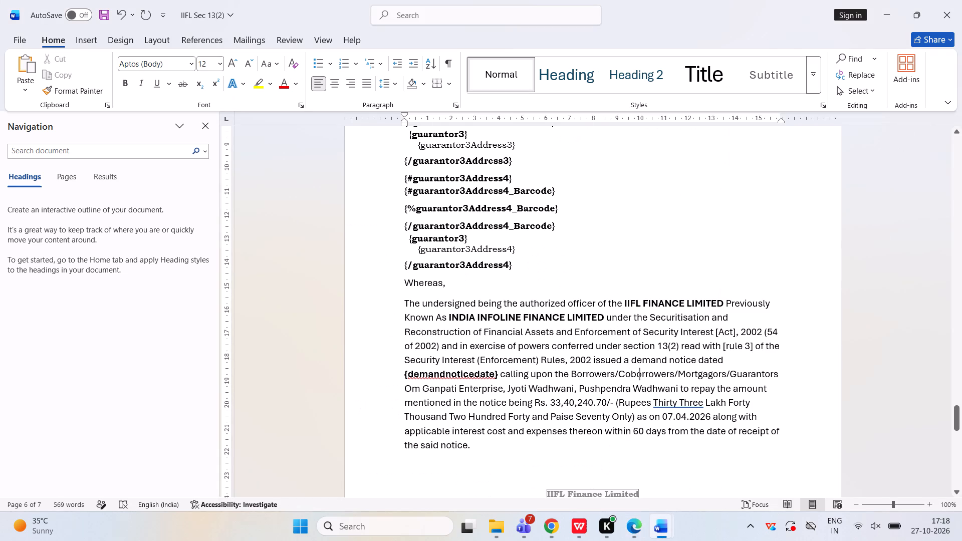
pyautogui.press('Left')
pyautogui.press('Left')
pyautogui.press('Left')
pyautogui.press('Left')
pyautogui.press('Left')
pyautogui.press('Left')
pyautogui.press('Left')
pyautogui.press('Right')
pyautogui.press('Right')
pyautogui.press('Right')
pyautogui.press('Right')
pyautogui.press('Right')
pyautogui.press('Left')
pyautogui.press('Left')
pyautogui.press('Left')
pyautogui.press('Left')
pyautogui.press('Left')
pyautogui.press('Left')
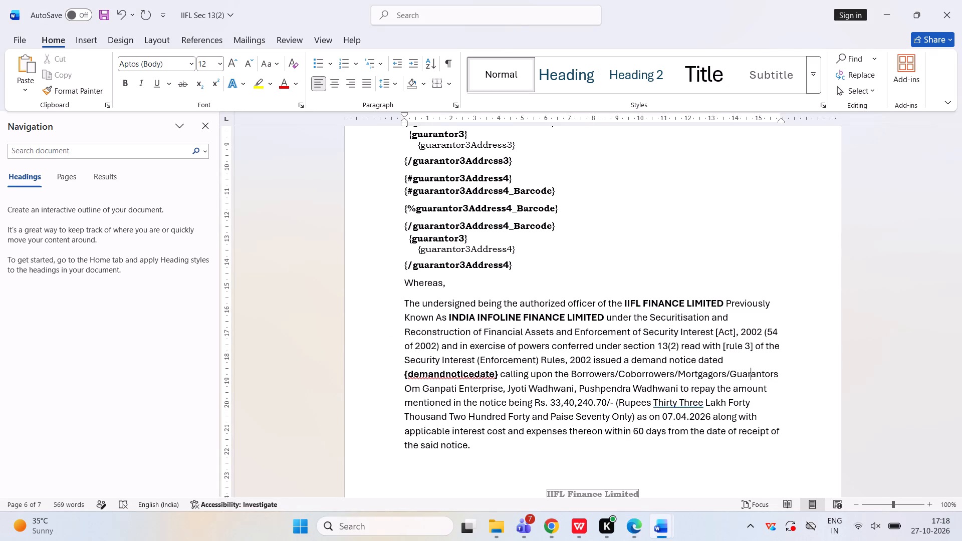
pyautogui.press('Left')
pyautogui.press('Left')
pyautogui.press('Left')
pyautogui.press('Left')
pyautogui.press('Left')
pyautogui.press('BackSpace')
pyautogui.press('BackSpace')
pyautogui.press('BackSpace')
pyautogui.press('BackSpace')
pyautogui.press('BackSpace')
pyautogui.press('BackSpace')
pyautogui.press('BackSpace')
pyautogui.press('BackSpace')
pyautogui.press('BackSpace')
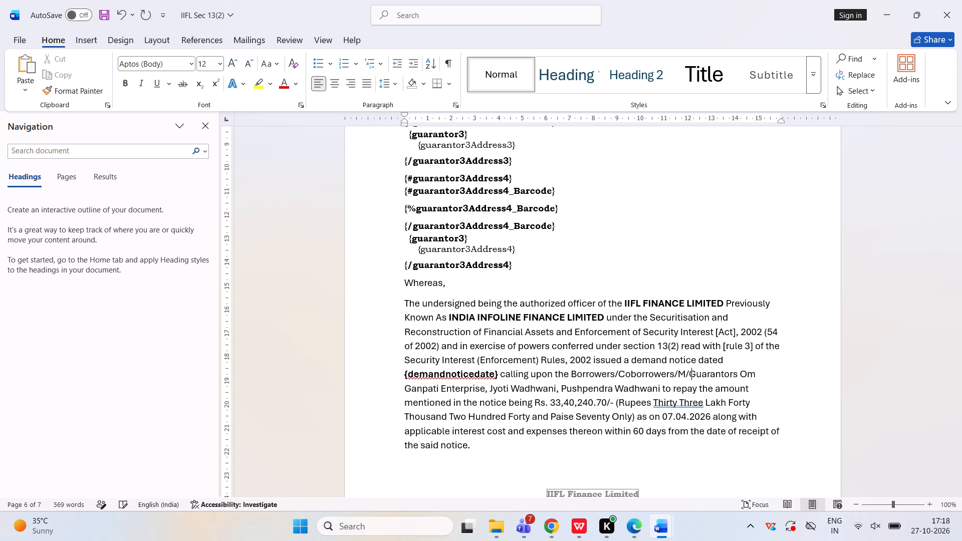
pyautogui.press('BackSpace')
pyautogui.press('BackSpace')
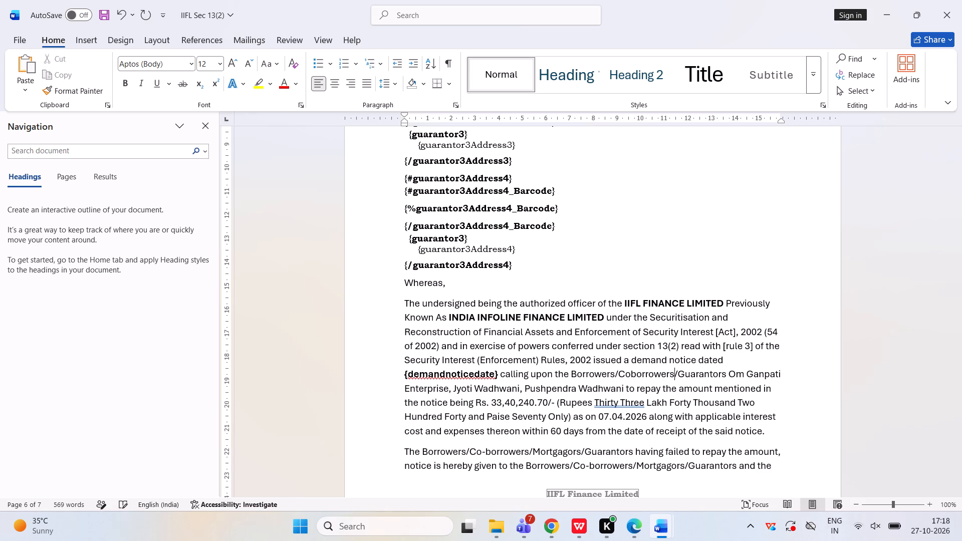
# Bold the three party names between "Guarantors" and "to repay the amount" in the paragraph after "Whereas,".
pyautogui.press('Right')
pyautogui.press('Right')
pyautogui.press('Right')
pyautogui.press('Right')
pyautogui.press('Right')
pyautogui.press('Right')
pyautogui.press('Right')
pyautogui.press('Right')
pyautogui.press('Right')
pyautogui.press('Right')
pyautogui.press('Right')
pyautogui.press('Right')
pyautogui.press('Right')
pyautogui.hotkey('ctrl', 'shift', 'Right')
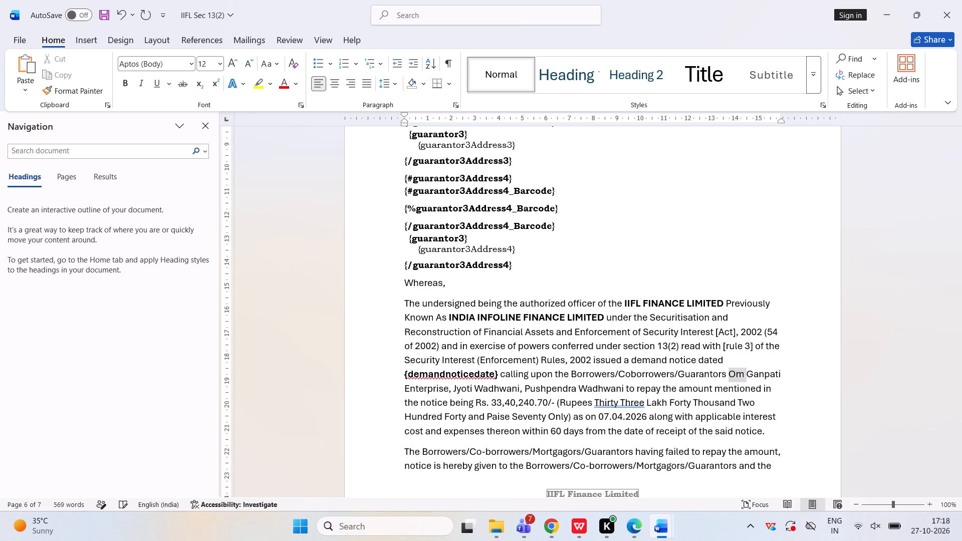
pyautogui.hotkey('ctrl', 'shift', 'Right')
pyautogui.hotkey('ctrl', 'shift', 'Right')
pyautogui.hotkey('ctrl', 'shift', 'Right')
pyautogui.hotkey('ctrl', 'shift', 'Right')
pyautogui.hotkey('ctrl', 'shift', 'Right')
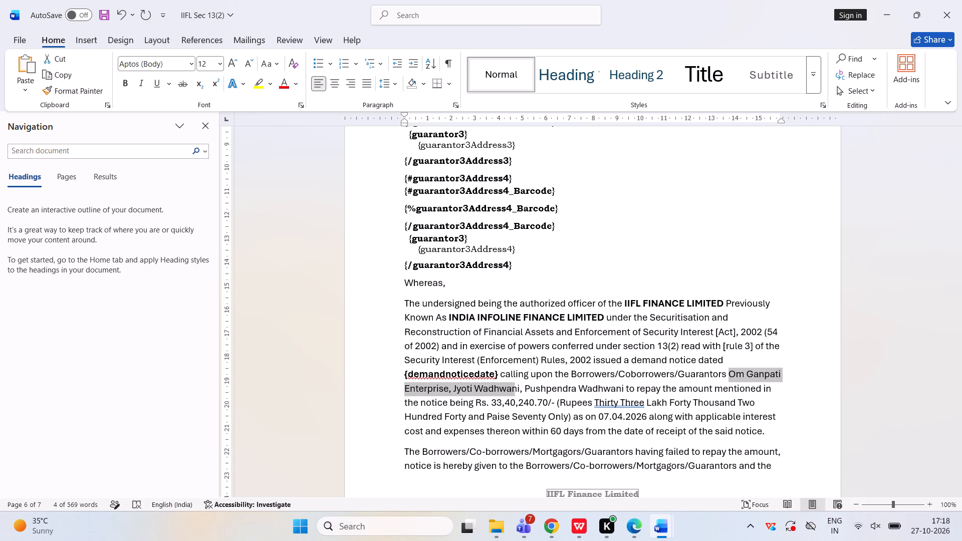
pyautogui.hotkey('ctrl', 'shift', 'Right')
pyautogui.hotkey('ctrl', 'shift', 'Right')
pyautogui.hotkey('ctrl', 'shift', 'Right')
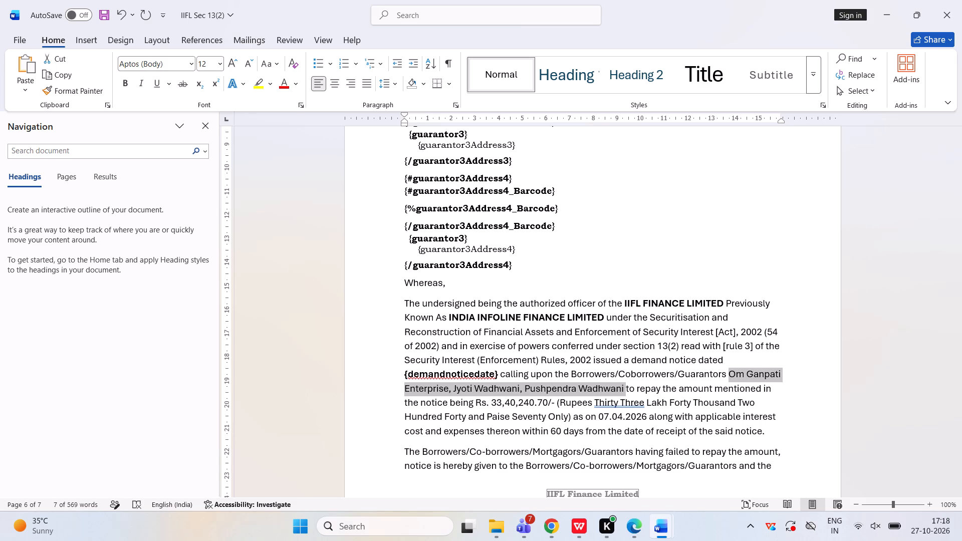
pyautogui.hotkey('ctrl', 'b')
pyautogui.press('Right')
pyautogui.press('Left')
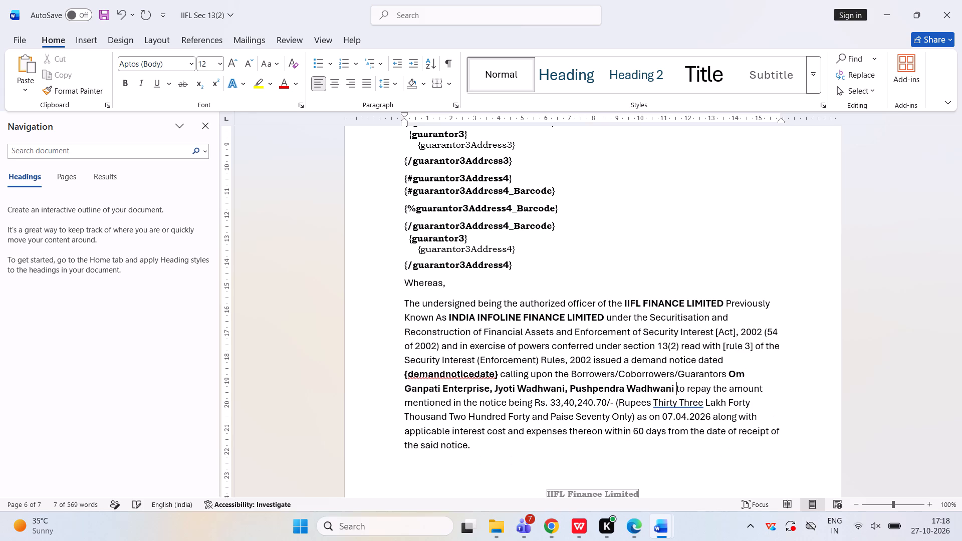
# Insert an opening curly brace directly before "Om Ganpati Enterprise" in the paragraph after "Whereas,".
pyautogui.press('Up')
pyautogui.press('Right')
pyautogui.press('Right')
pyautogui.press('Right')
pyautogui.press('Right')
pyautogui.press('Right')
pyautogui.press('Right')
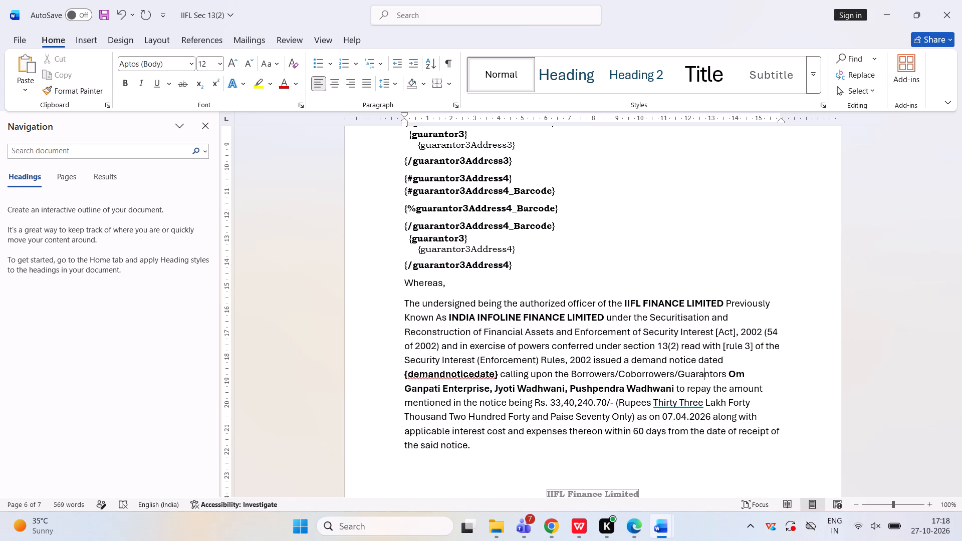
pyautogui.press('Right')
pyautogui.press('Right')
pyautogui.press('Right')
pyautogui.press('Right')
pyautogui.press('Right')
pyautogui.press('Right')
pyautogui.hotkey('shift', '{')
# Copy the borrowerName field title from SARFAESI360's Fields Config list in Chrome and replace "Om Ganpati Enterprise" with it in Word.
pyautogui.hotkey('alt', 'Tab')
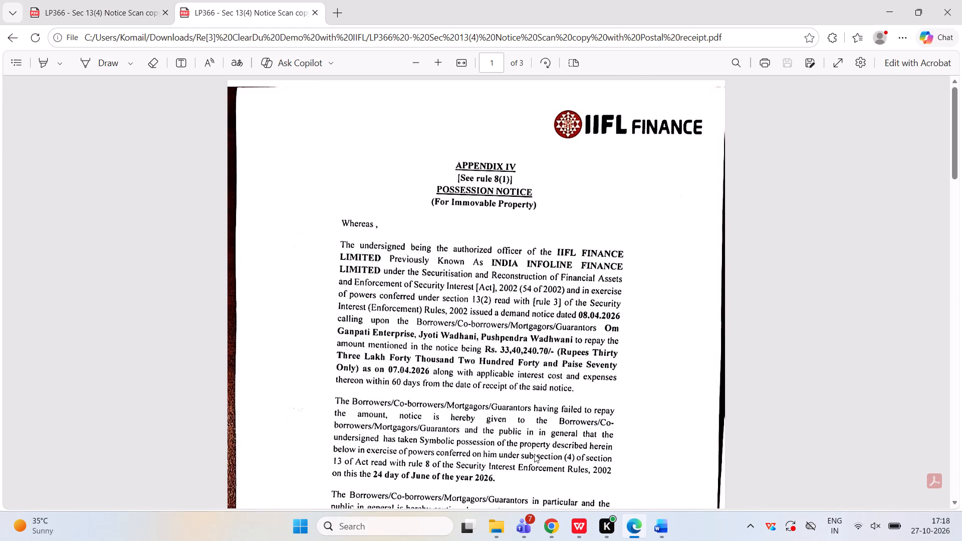
pyautogui.hotkey('alt', 'Tab')
pyautogui.click(549, 527)
pyautogui.click(465, 467)
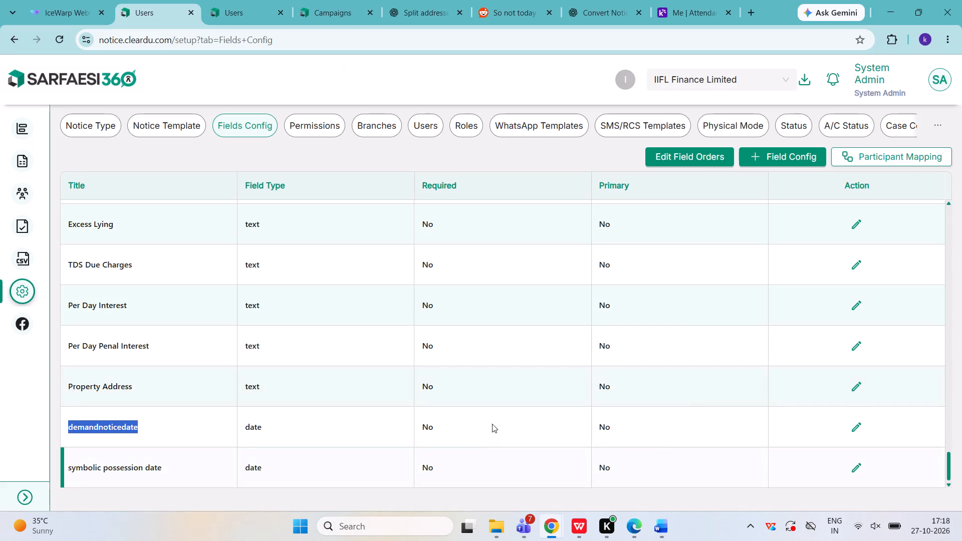
pyautogui.scroll(1, 440, 266)
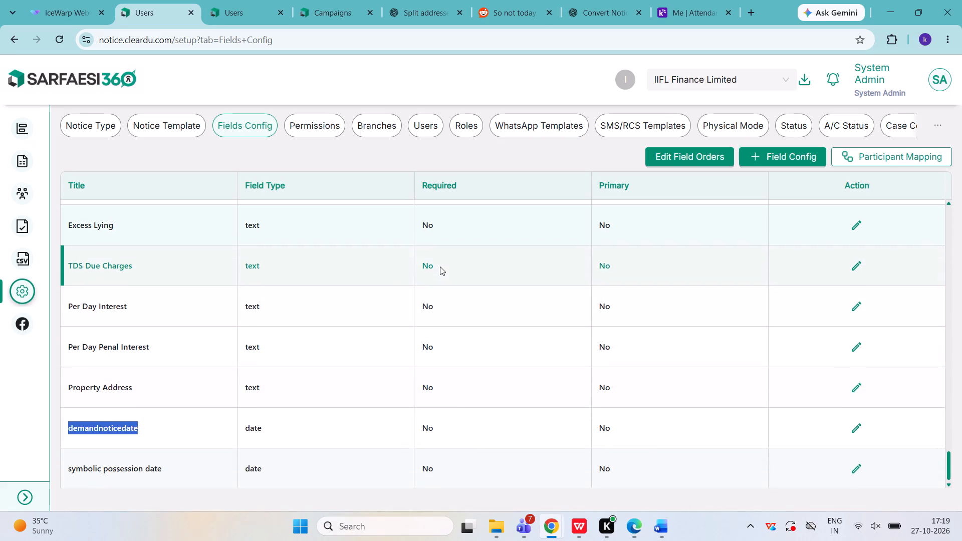
pyautogui.scroll(1, 440, 266)
pyautogui.scroll(20, 440, 266)
pyautogui.scroll(2, 440, 266)
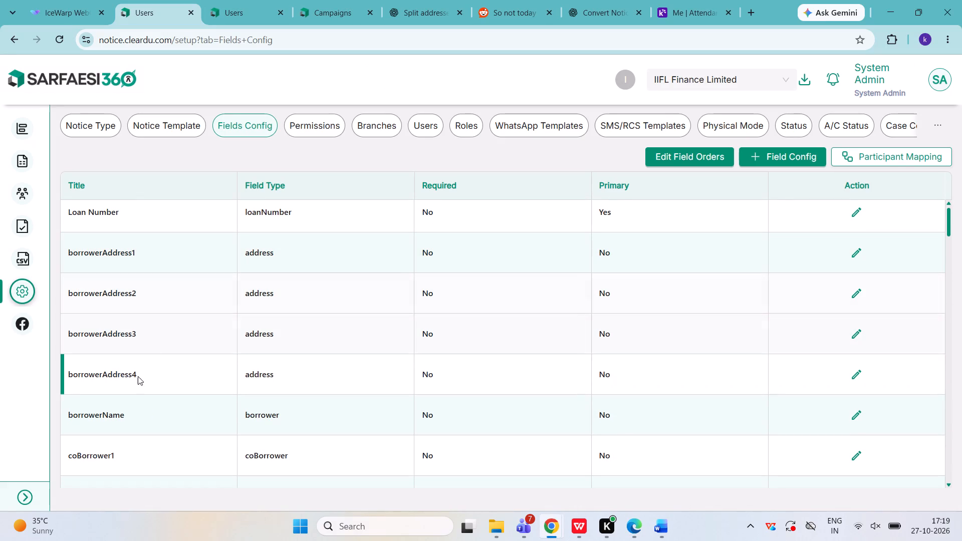
pyautogui.doubleClick(111, 407)
pyautogui.hotkey('ctrl', 'c')
pyautogui.hotkey('ctrl', 'c')
pyautogui.hotkey('ctrl', 'c')
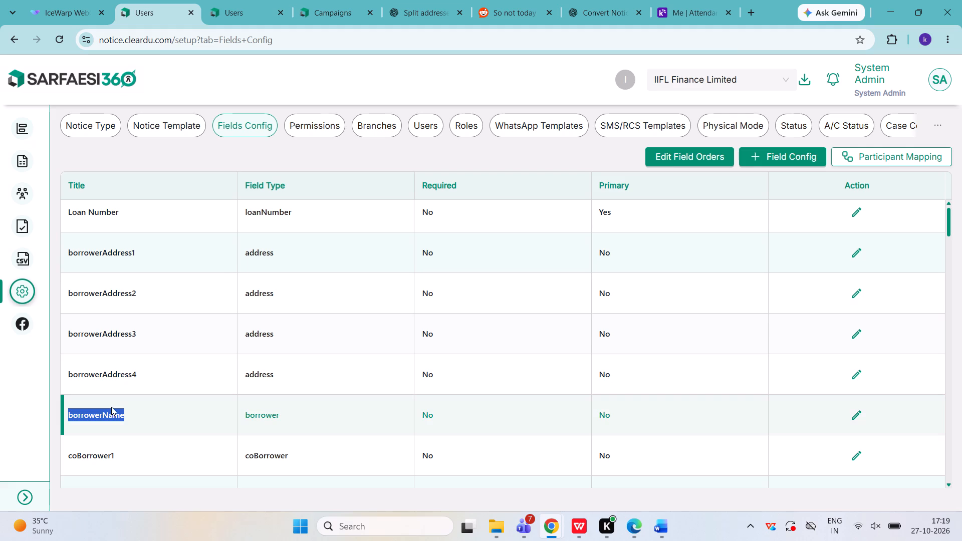
pyautogui.hotkey('alt', 'Tab')
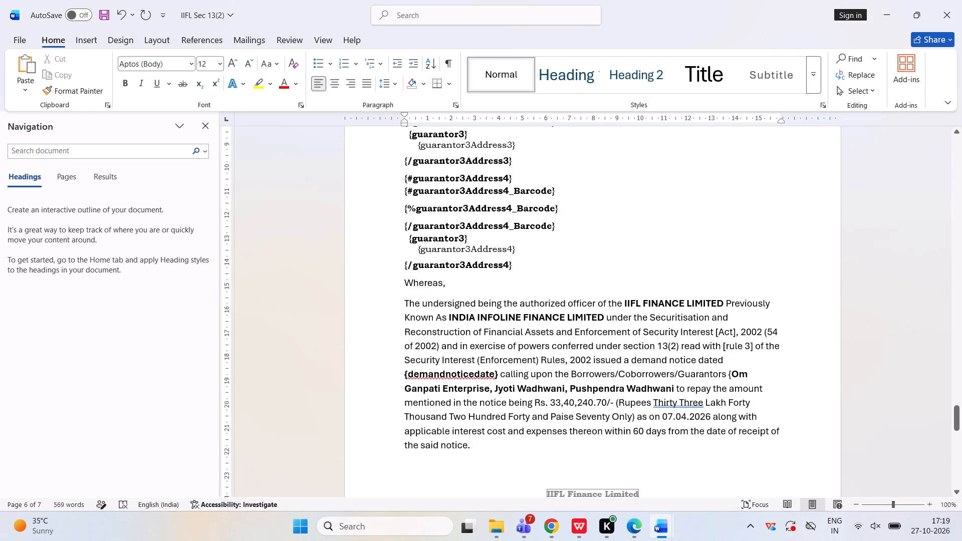
pyautogui.hotkey('ctrl', 'shift', 'Right')
pyautogui.hotkey('ctrl', 'shift', 'Right')
pyautogui.hotkey('ctrl', 'shift', 'Right')
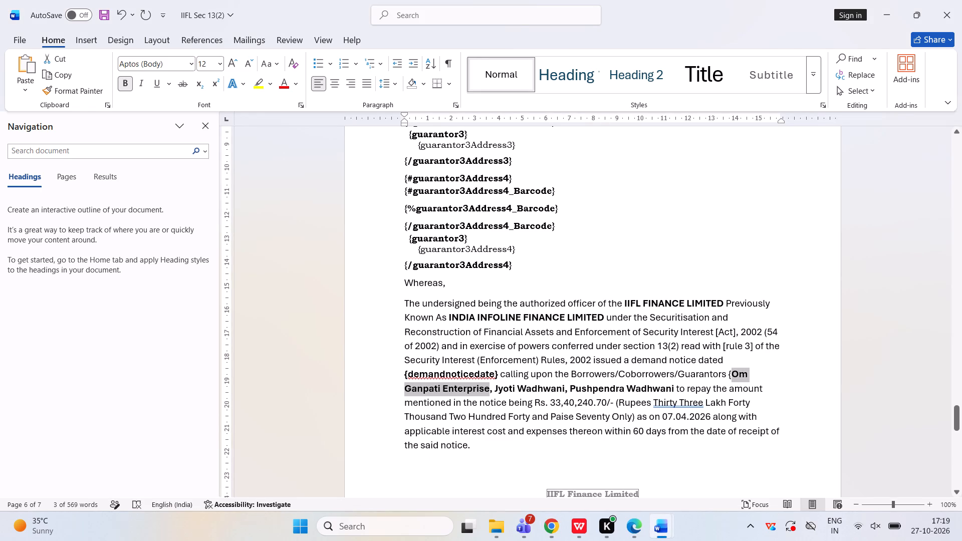
pyautogui.hotkey('ctrl', 'v')
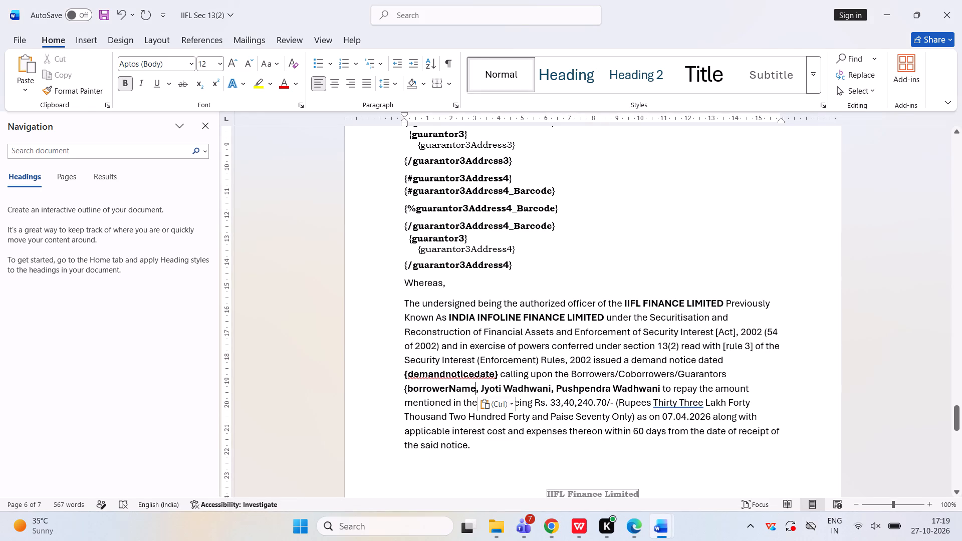
# Copy the coBorrower1 field title from the Fields Config list in Chrome and replace the name following borrowerName with it in Word.
pyautogui.hotkey('alt', 'Tab')
pyautogui.scroll(-1, 511, 423)
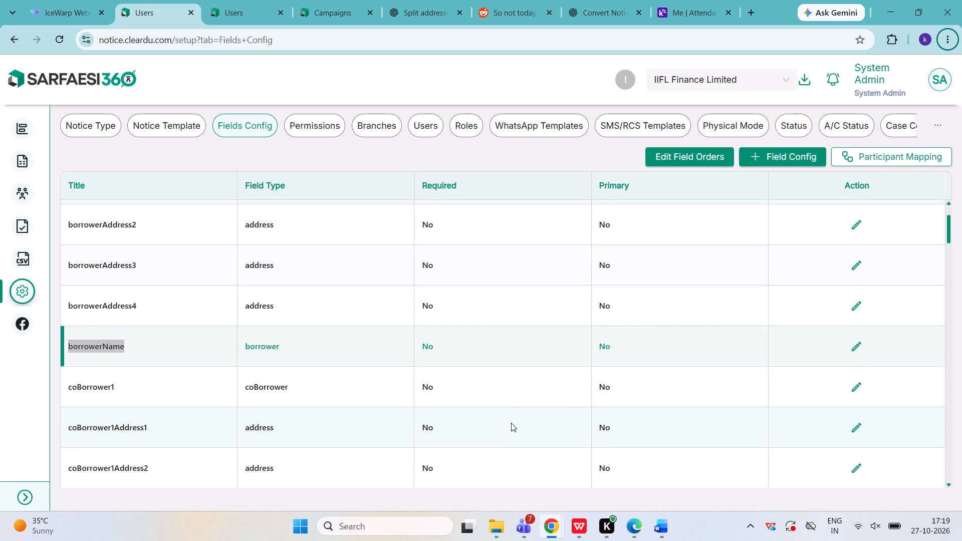
pyautogui.scroll(-1, 511, 423)
pyautogui.doubleClick(104, 377)
pyautogui.hotkey('ctrl', 'c')
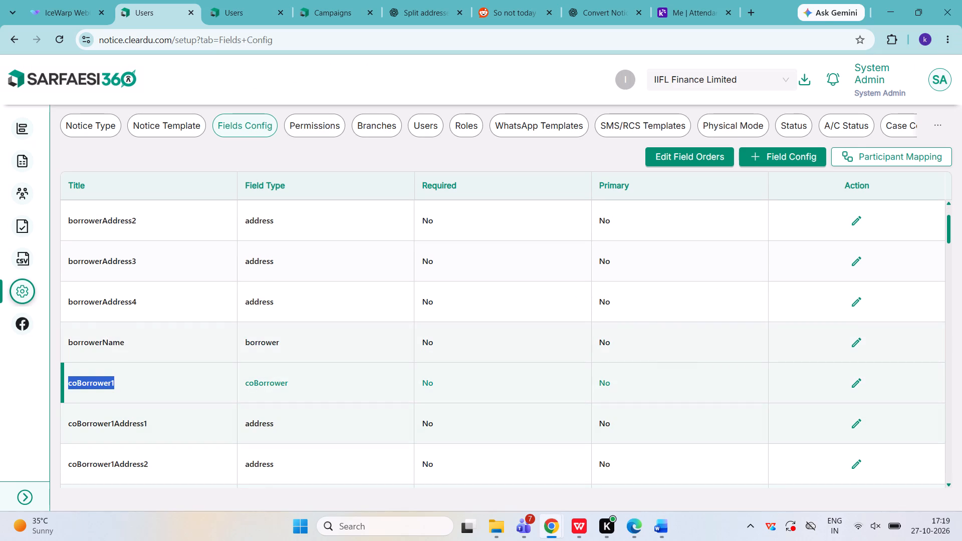
pyautogui.hotkey('ctrl', 'c')
pyautogui.hotkey('alt', 'Tab')
pyautogui.press('Right')
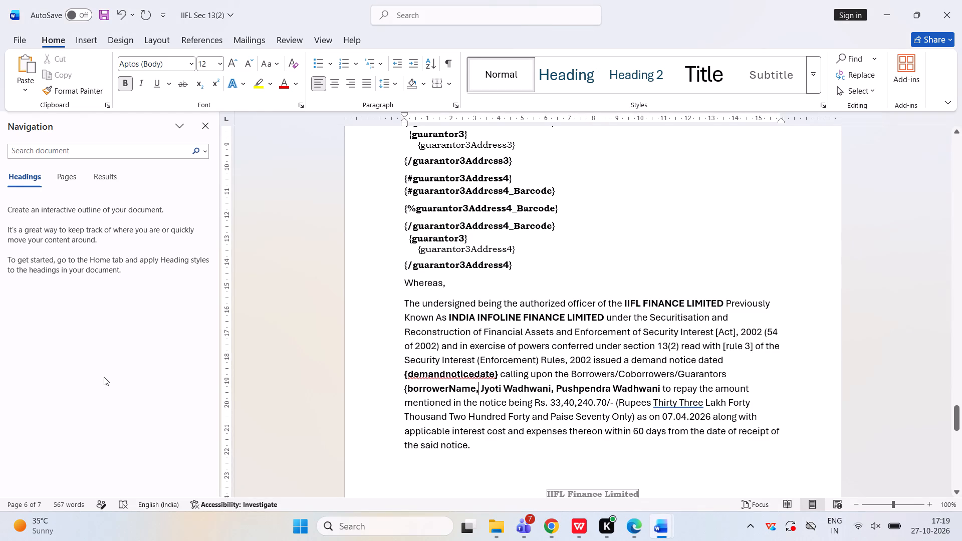
pyautogui.press('Right')
pyautogui.press('Left')
pyautogui.press('Right')
pyautogui.press('BackSpace')
pyautogui.hotkey('ctrl', 'shift', 'Right')
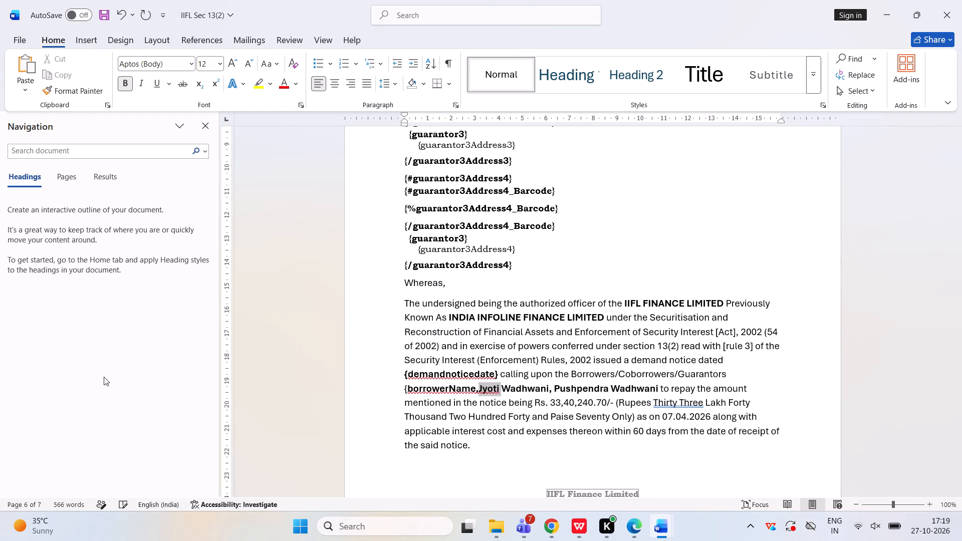
pyautogui.hotkey('ctrl', 'shift', 'Right')
pyautogui.press('BackSpace')
pyautogui.hotkey('ctrl', 'v')
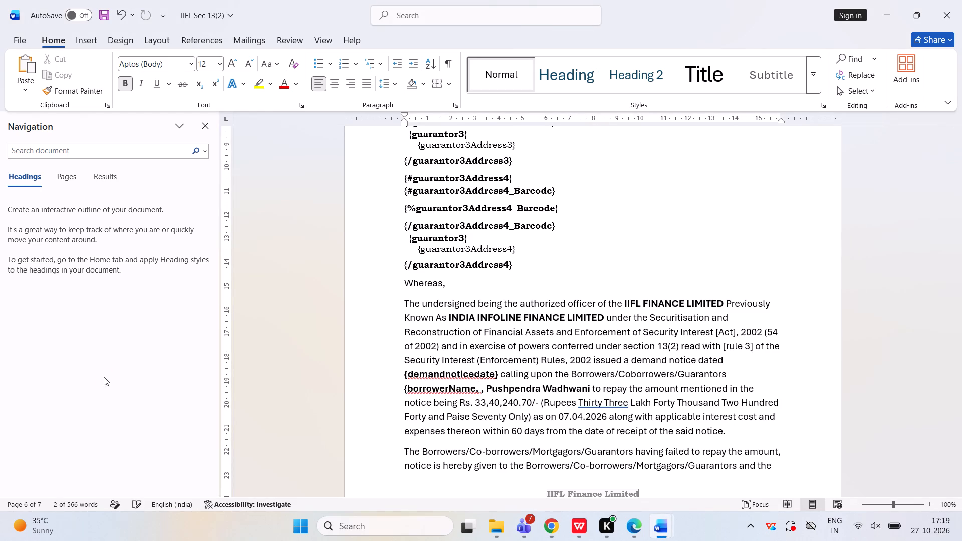
pyautogui.press('Right')
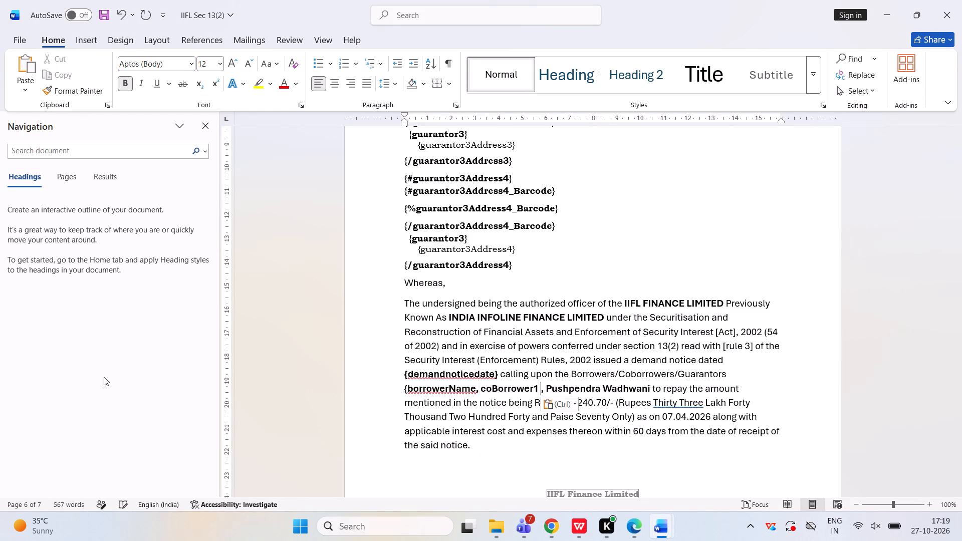
pyautogui.press('BackSpace')
pyautogui.press('Right')
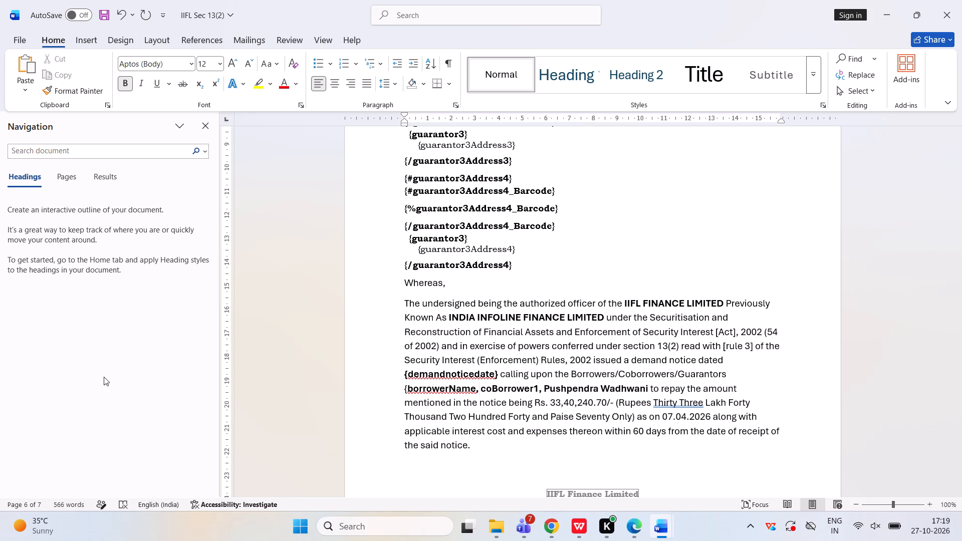
# Remove the spaces after the commas so the placeholder text reads "{borrowerName,coBorrower1," directly followed by the last party name.
pyautogui.hotkey('ctrl', 'Left')
pyautogui.hotkey('ctrl', 'Left')
pyautogui.hotkey('ctrl', 'Left')
pyautogui.press('Right')
pyautogui.press('Right')
pyautogui.press('BackSpace')
pyautogui.press('Right')
pyautogui.press('Right')
pyautogui.hotkey('ctrl', 'Right')
pyautogui.hotkey('ctrl', 'Right')
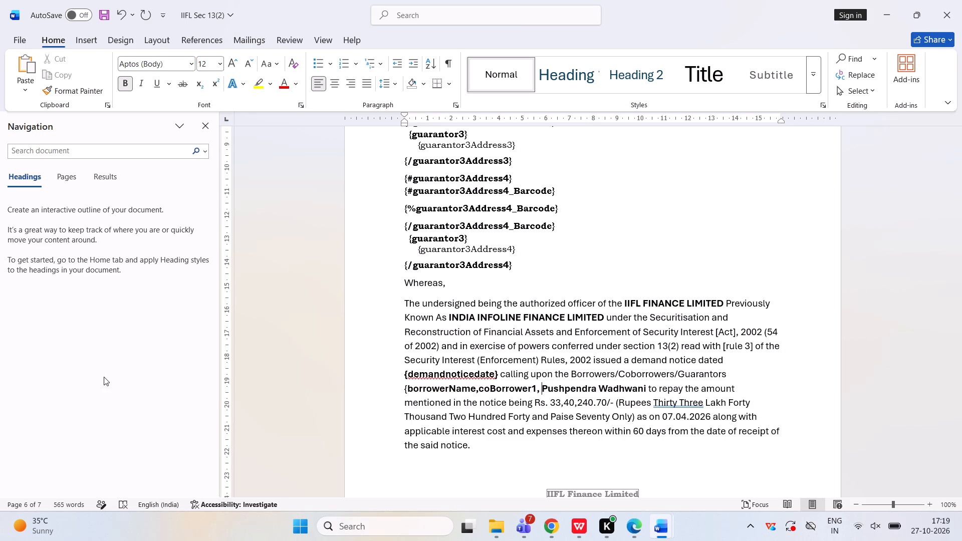
pyautogui.press('BackSpace')
# Replace the party name after "coBorrower1," in Word with the guarantor1 field title copied from the Fields Config list in Chrome.
pyautogui.hotkey('ctrl', 'shift', 'Right')
pyautogui.hotkey('ctrl', 'shift', 'Right')
pyautogui.press('BackSpace')
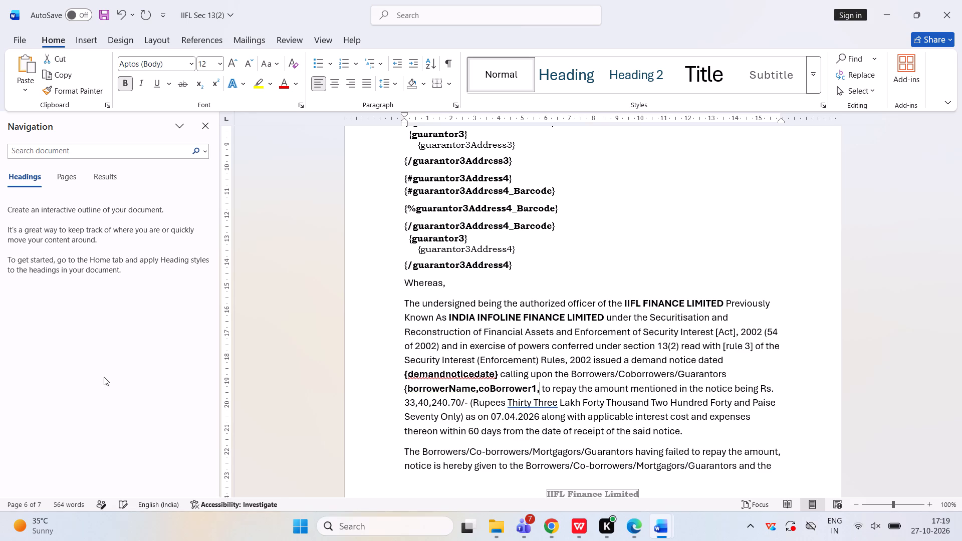
pyautogui.hotkey('alt', 'Tab')
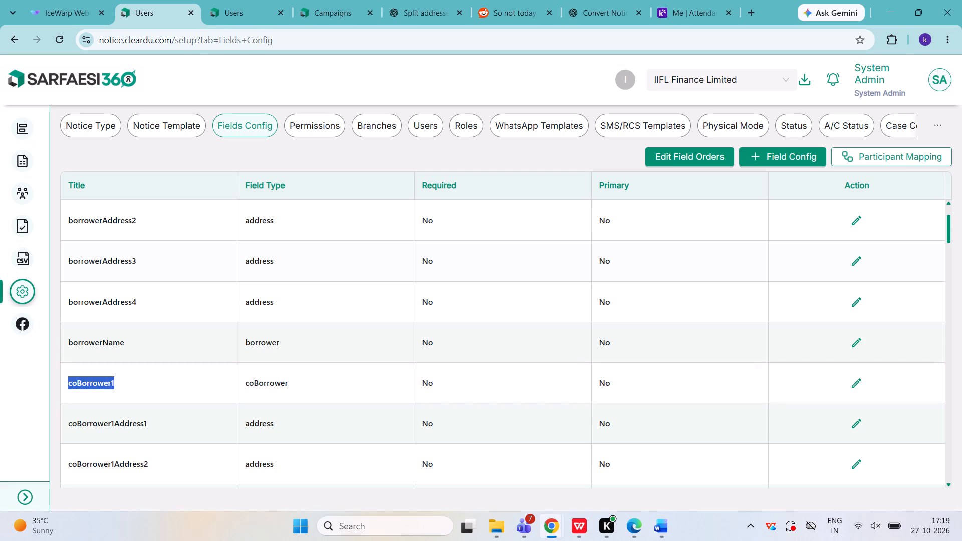
pyautogui.hotkey('alt', 'Tab')
pyautogui.hotkey('alt', 'Tab')
pyautogui.scroll(-8, 171, 417)
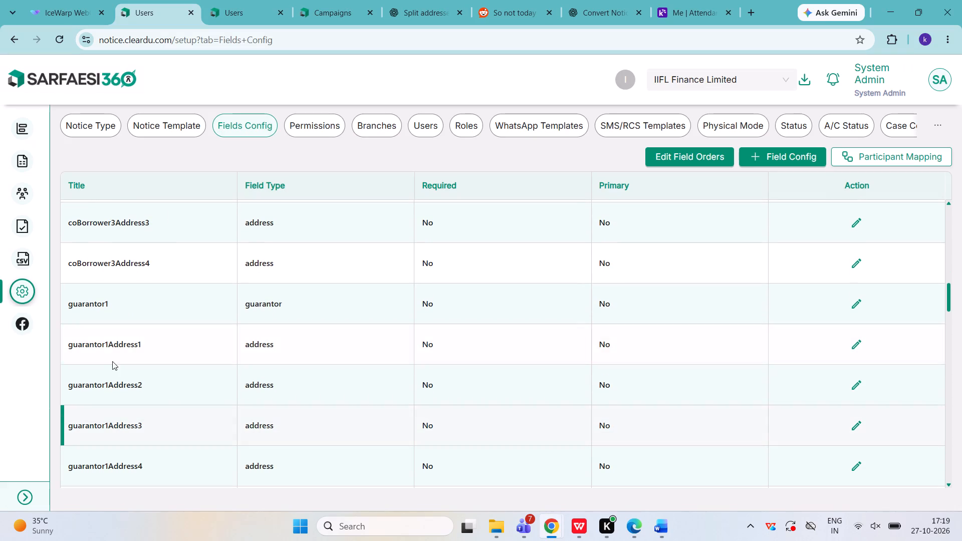
pyautogui.doubleClick(99, 303)
pyautogui.hotkey('ctrl', 'c')
pyautogui.hotkey('ctrl', 'c')
pyautogui.hotkey('alt', 'Tab')
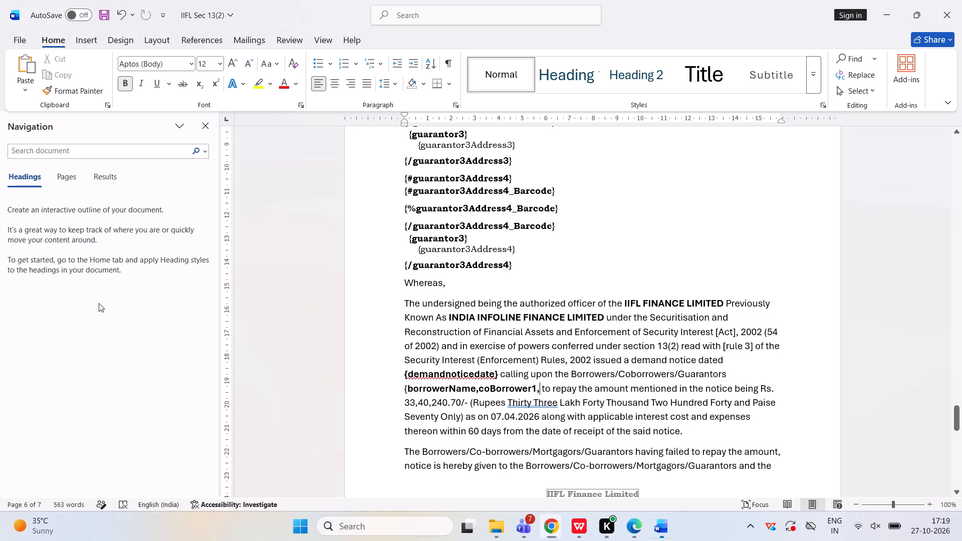
pyautogui.hotkey('ctrl', 'v')
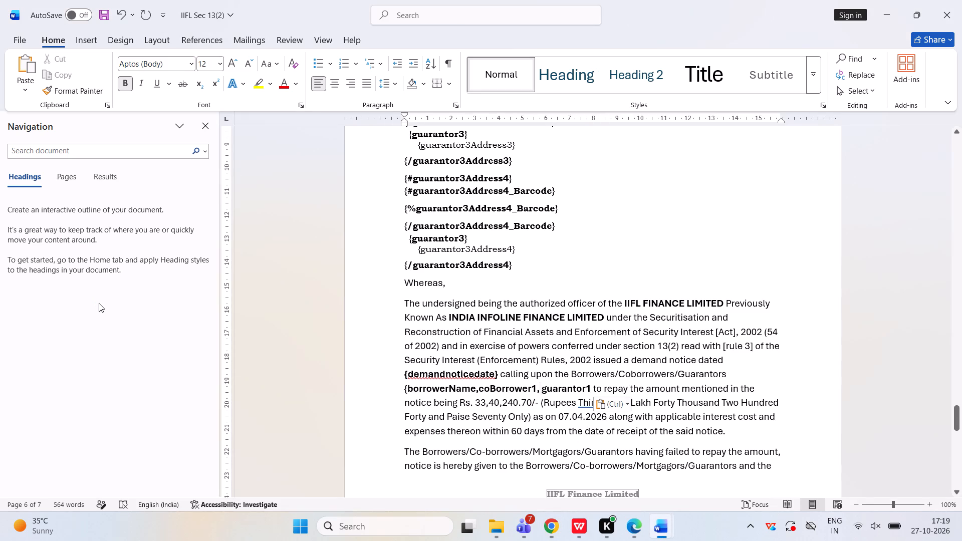
# Remove the space before guarantor1 so the placeholder text reads "{borrowerName,coBorrower1,guarantor1".
pyautogui.hotkey('ctrl', 'Down')
pyautogui.hotkey('ctrl', 'Left')
pyautogui.hotkey('ctrl', 'Left')
pyautogui.hotkey('ctrl', 'Left')
pyautogui.hotkey('ctrl', 'Left')
pyautogui.press('Left')
pyautogui.press('Up')
pyautogui.press('Left')
pyautogui.press('Up')
pyautogui.press('Left')
pyautogui.press('Up')
pyautogui.press('Left')
pyautogui.press('Left')
pyautogui.press('Left')
pyautogui.press('Left')
pyautogui.press('Left')
pyautogui.press('Left')
pyautogui.press('Left')
pyautogui.press('Left')
pyautogui.press('Left')
pyautogui.press('Left')
pyautogui.press('Left')
pyautogui.press('Left')
pyautogui.press('Left')
pyautogui.press('Left')
pyautogui.press('Left')
pyautogui.press('Left')
pyautogui.press('Left')
pyautogui.press('Left')
pyautogui.press('Left')
pyautogui.press('Left')
pyautogui.press('Right')
pyautogui.press('Left')
pyautogui.press('BackSpace')
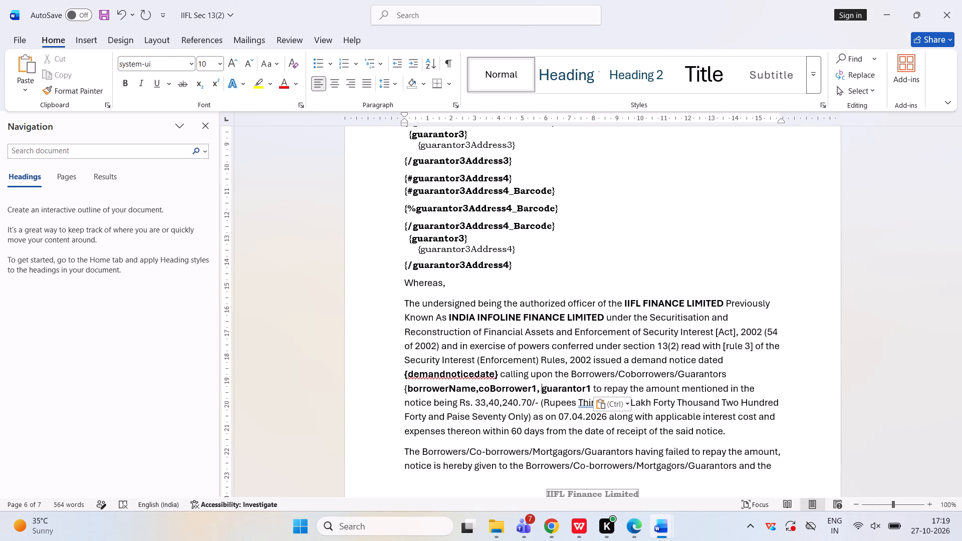
# Insert a closing curly brace directly after guarantor1 to complete the party names placeholder.
pyautogui.press('Right')
pyautogui.press('Right')
pyautogui.press('Right')
pyautogui.press('Right')
pyautogui.press('Right')
pyautogui.press('Right')
pyautogui.press('Right')
pyautogui.press('Right')
pyautogui.press('Right')
pyautogui.press('Right')
pyautogui.press('Right')
pyautogui.press('Right')
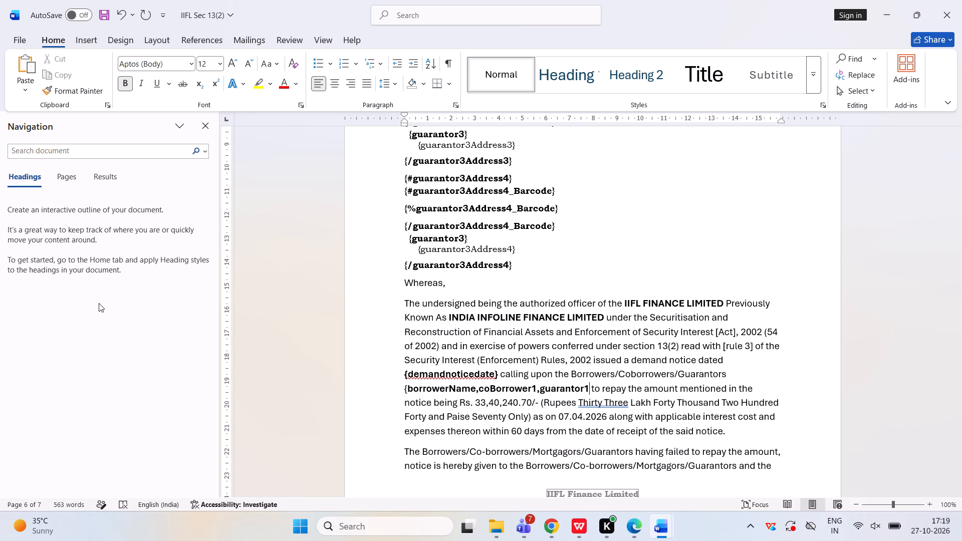
pyautogui.hotkey('shift', '}')
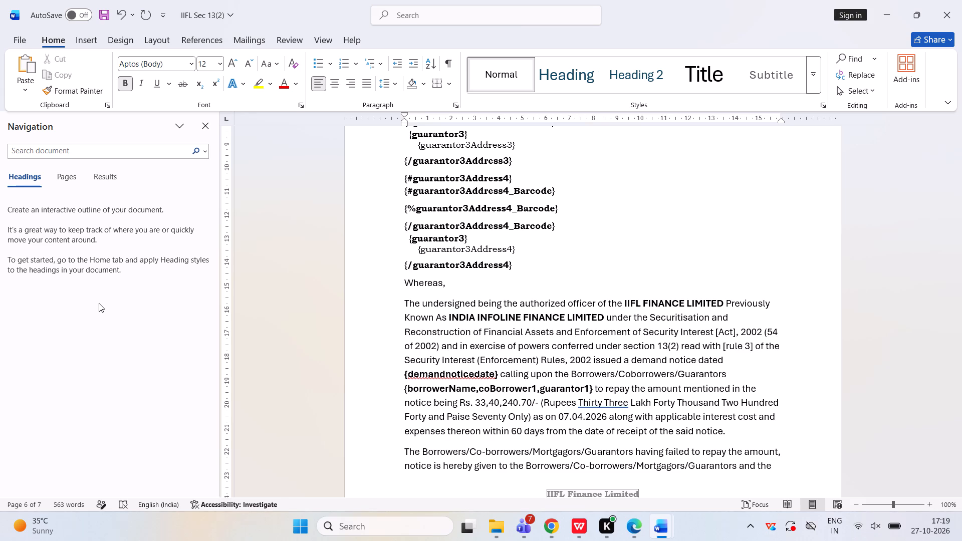
# Check the scanned possession notice in Edge against the Word template's demand notice paragraph for the remaining case details.
pyautogui.hotkey('alt', 'Tab')
pyautogui.hotkey('alt', 'Tab')
pyautogui.hotkey('alt', 'Tab')
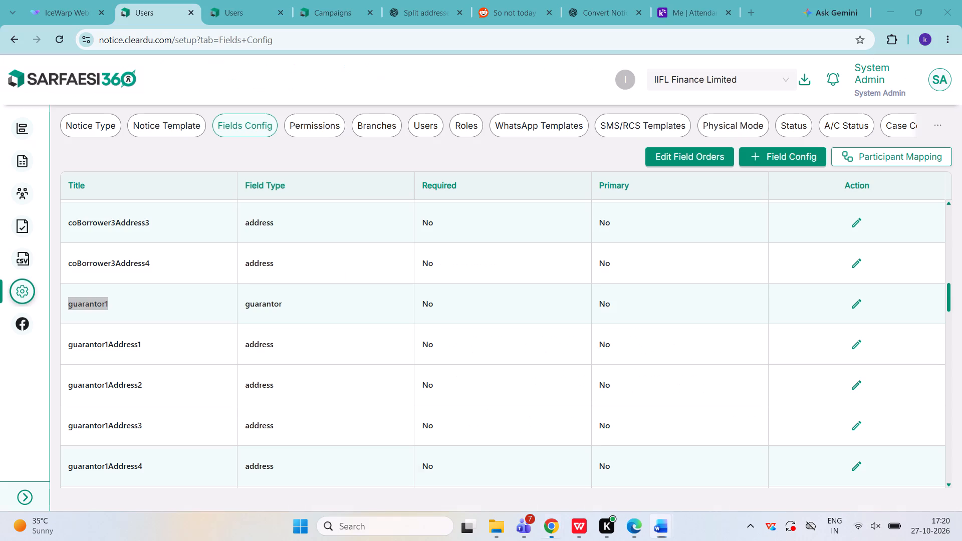
pyautogui.hotkey('alt', 'Tab')
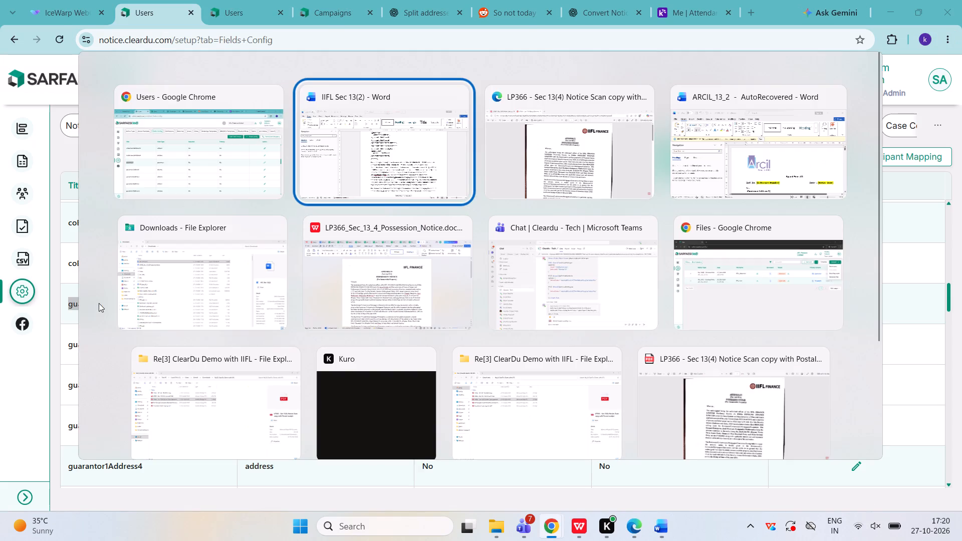
pyautogui.hotkey('alt', 'Tab')
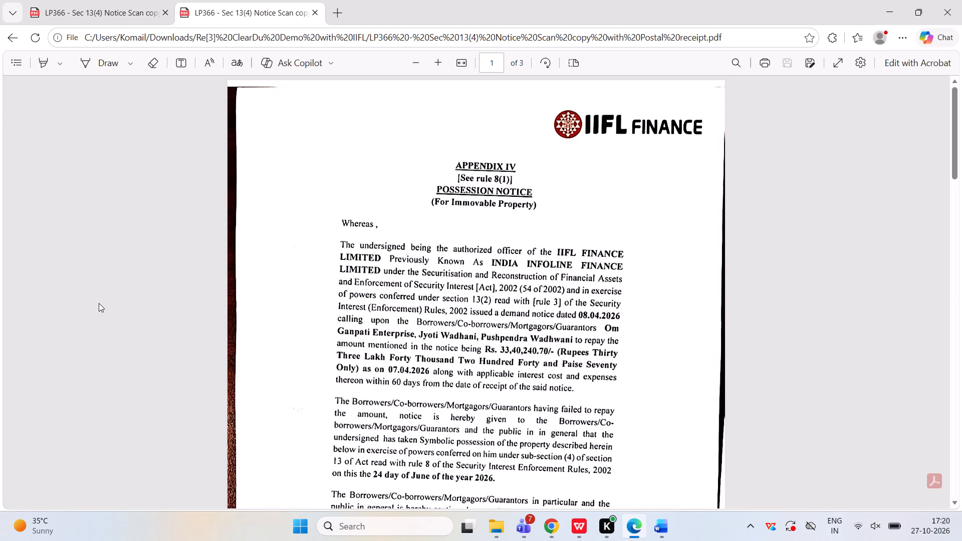
pyautogui.hotkey('alt', 'Tab')
pyautogui.hotkey('alt', 'Tab')
pyautogui.hotkey('alt', 'Tab')
pyautogui.hotkey('alt', 'Tab')
pyautogui.hotkey('alt', 'Tab')
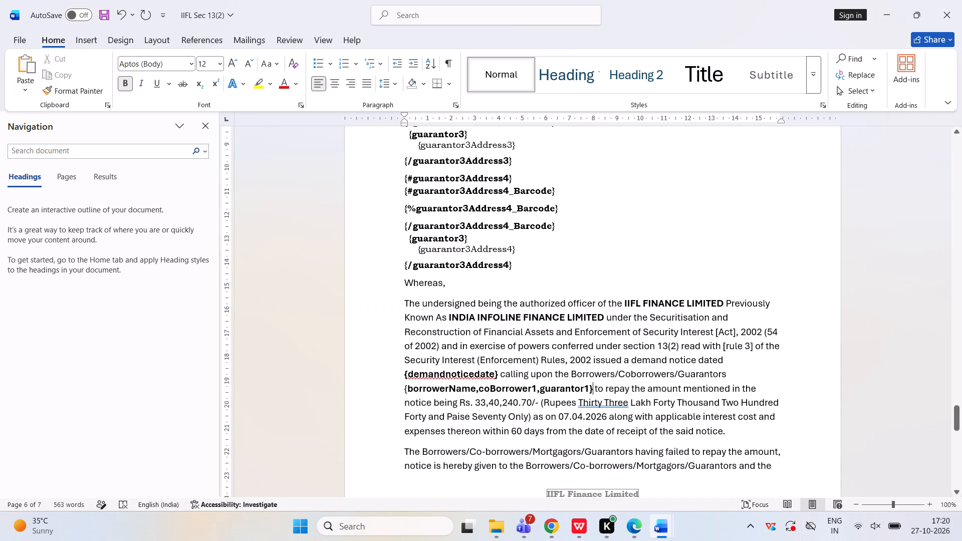
pyautogui.scroll(-2, 480, 373)
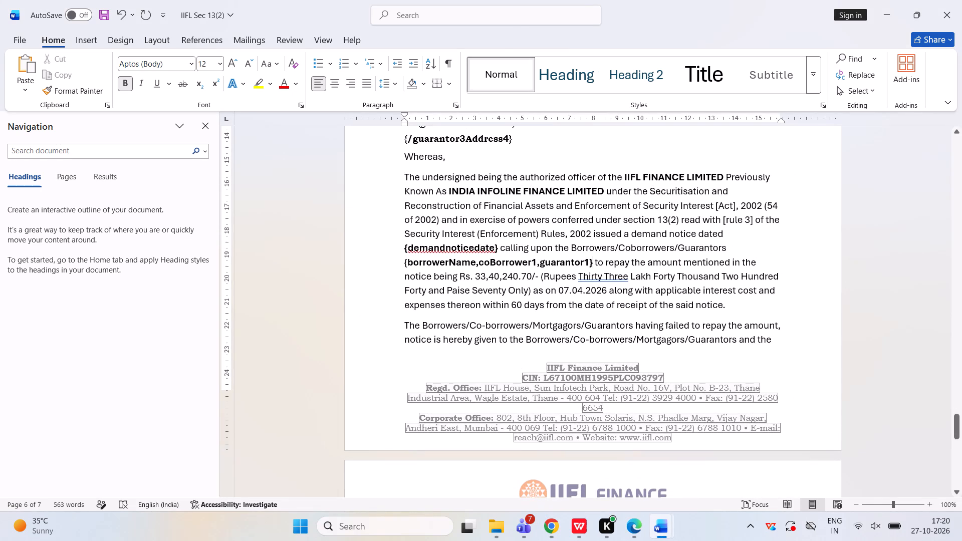
# Copy the Loan Amount field title from the Fields Config list in Chrome and replace the numeric amount after "Rs." with it in Word.
pyautogui.hotkey('alt', 'Tab')
pyautogui.scroll(7, 403, 293)
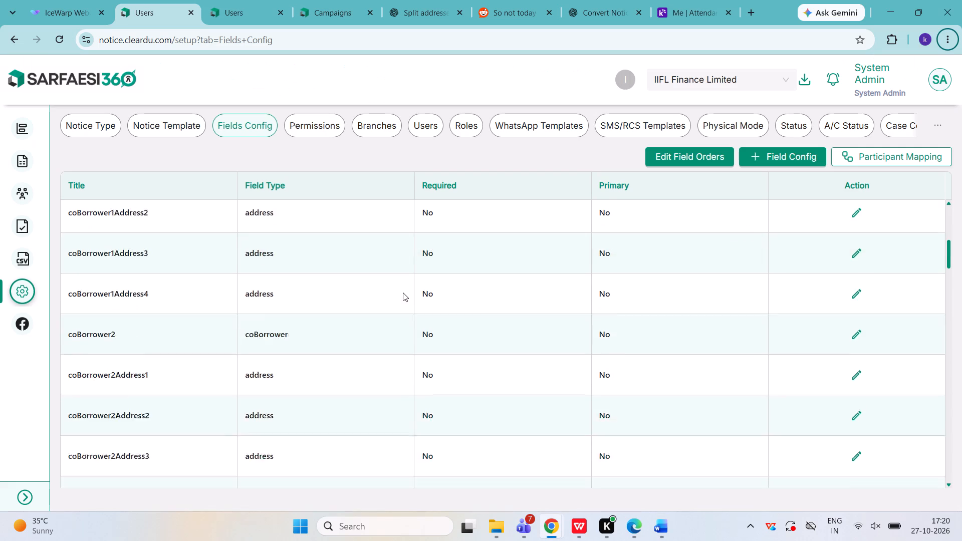
pyautogui.scroll(15, 403, 293)
pyautogui.scroll(-5, 201, 304)
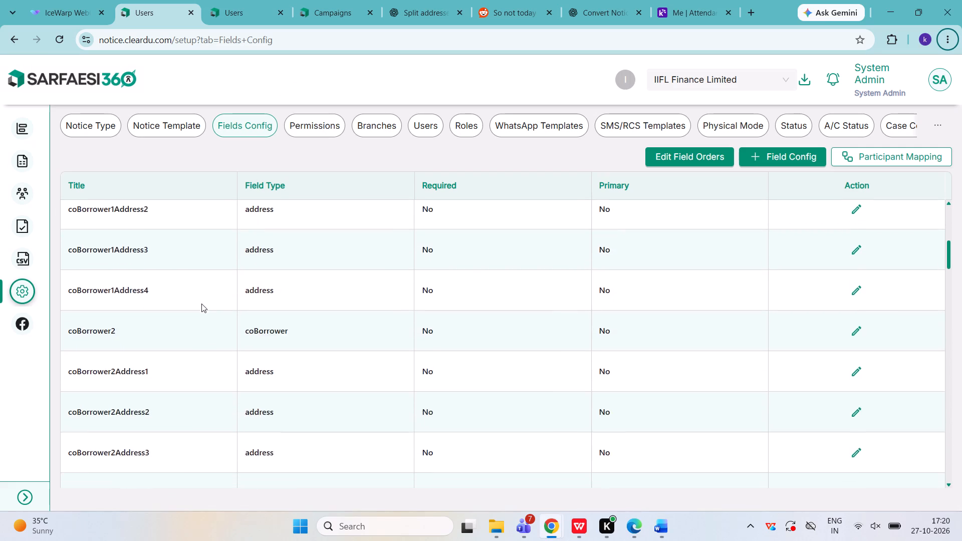
pyautogui.scroll(-8, 201, 304)
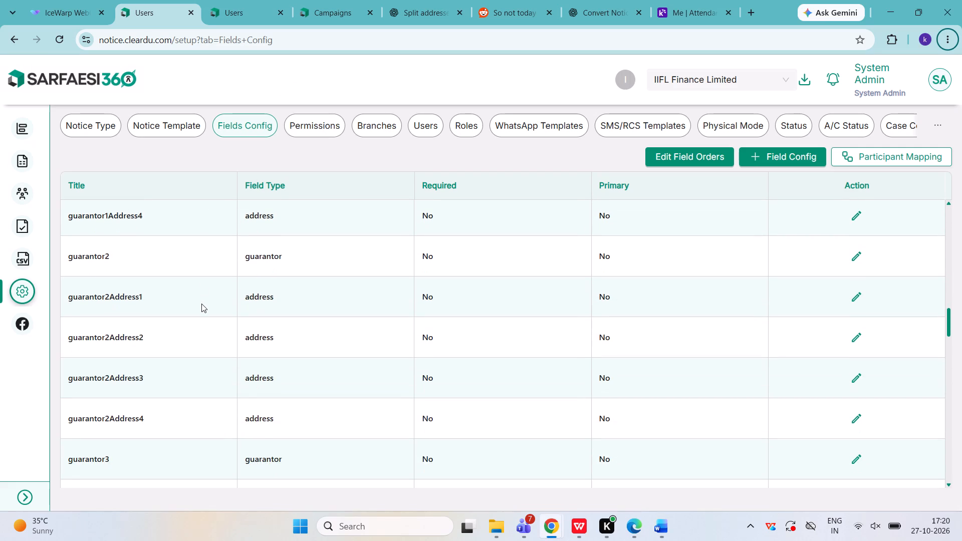
pyautogui.scroll(-1, 201, 304)
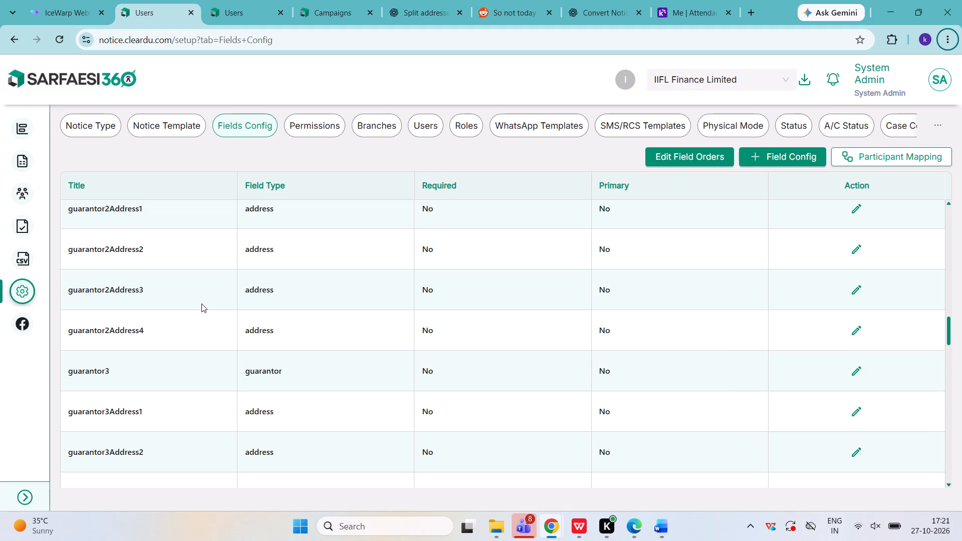
pyautogui.scroll(-4, 201, 304)
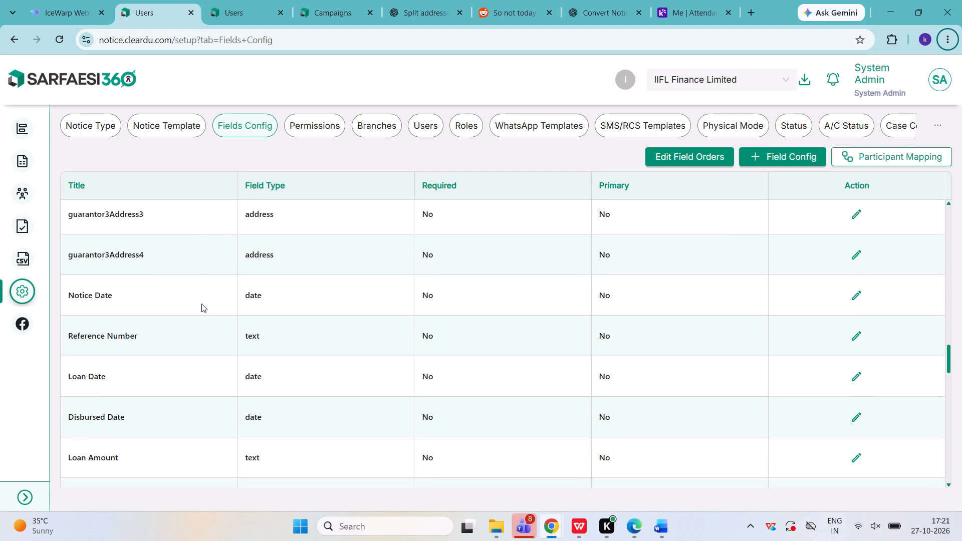
pyautogui.scroll(-2, 201, 304)
pyautogui.tripleClick(102, 364)
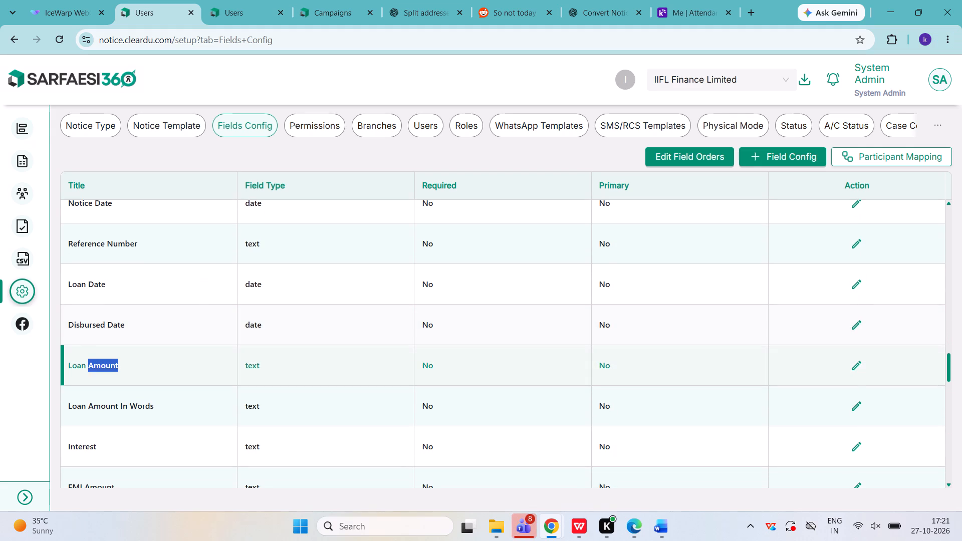
pyautogui.hotkey('ctrl', 'c')
pyautogui.hotkey('ctrl', 'c')
pyautogui.hotkey('ctrl', 'c')
pyautogui.hotkey('alt', 'Tab')
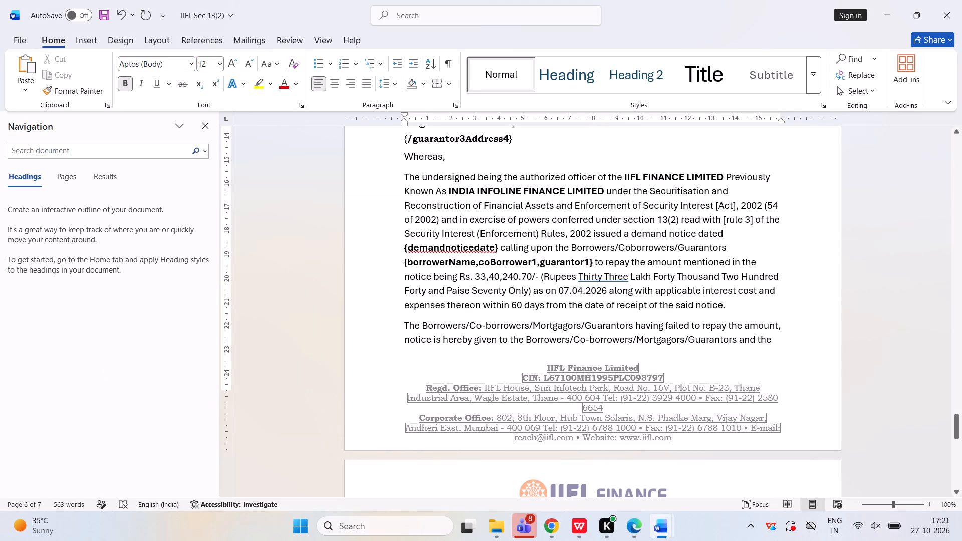
pyautogui.press('Right')
pyautogui.press('Left')
pyautogui.press('Down')
pyautogui.press('Left')
pyautogui.press('Left')
pyautogui.press('Left')
pyautogui.press('Left')
pyautogui.press('Left')
pyautogui.press('Left')
pyautogui.press('Left')
pyautogui.press('Left')
pyautogui.press('Left')
pyautogui.press('Left')
pyautogui.press('Left')
pyautogui.press('Left')
pyautogui.press('Left')
pyautogui.press('Left')
pyautogui.press('Left')
pyautogui.hotkey('ctrl', 'shift', 'Left')
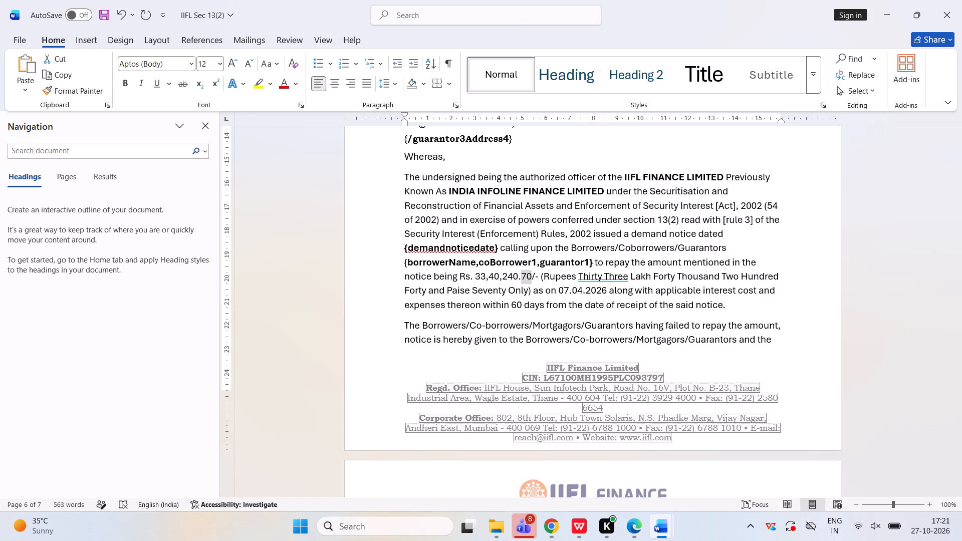
pyautogui.hotkey('ctrl', 'shift', 'Left')
pyautogui.hotkey('ctrl', 'shift', 'Left')
pyautogui.hotkey('ctrl', 'shift', 'Left')
pyautogui.hotkey('ctrl', 'shift', 'Left')
pyautogui.hotkey('ctrl', 'shift', 'Left')
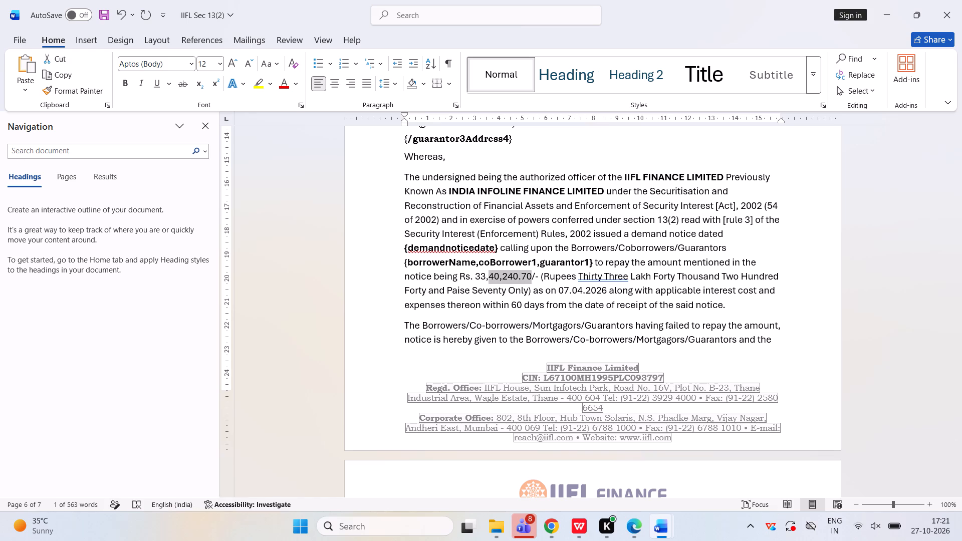
pyautogui.hotkey('ctrl', 'shift', 'Left')
pyautogui.hotkey('ctrl', 'v')
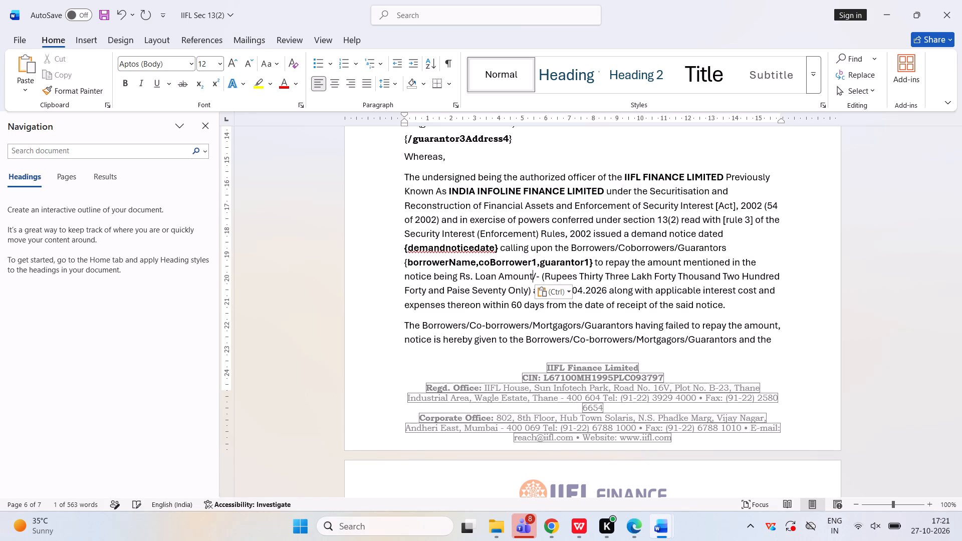
# Enclose Loan Amount in curly braces so the placeholder after "Rs." reads "{Loan Amount}".
pyautogui.hotkey('shift', '}')
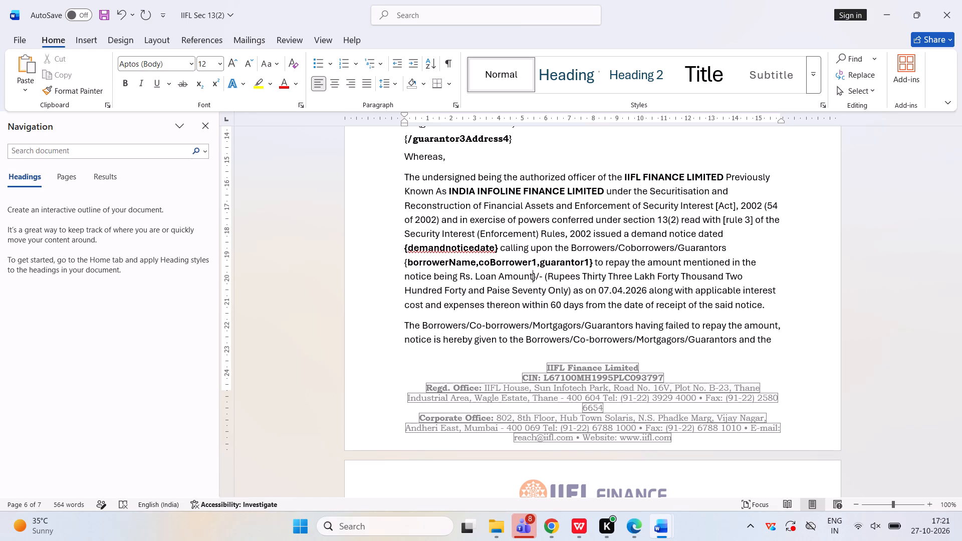
pyautogui.hotkey('ctrl', 'Left')
pyautogui.hotkey('ctrl', 'Left')
pyautogui.hotkey('ctrl', 'Left')
pyautogui.hotkey('shift', '{')
# Copy the Loan Amount In Words field title from the Fields Config list in Chrome and return to the Word template.
pyautogui.press('Right')
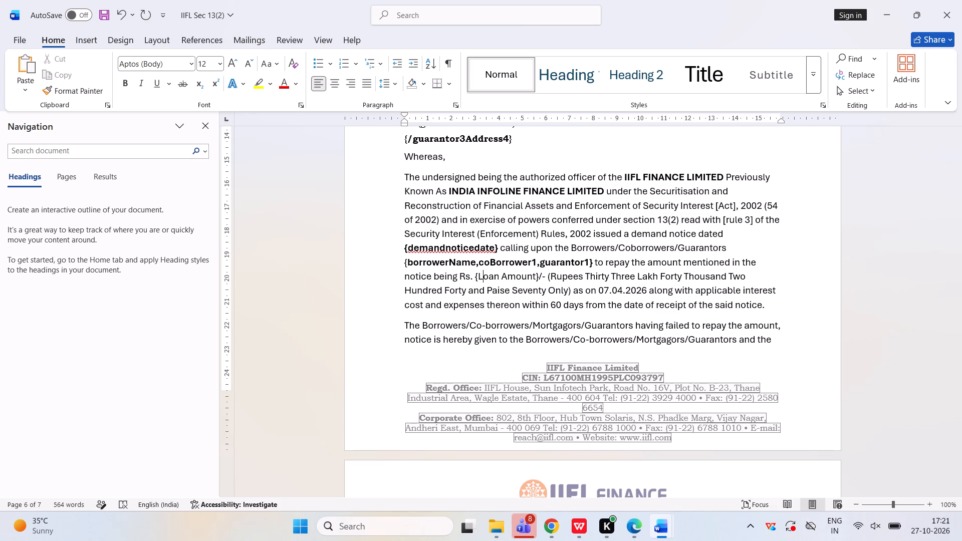
pyautogui.press('Right')
pyautogui.press('Right')
pyautogui.press('Right')
pyautogui.press('Right')
pyautogui.press('Right')
pyautogui.press('Right')
pyautogui.press('Right')
pyautogui.press('Right')
pyautogui.press('Right')
pyautogui.press('Right')
pyautogui.press('Right')
pyautogui.press('Right')
pyautogui.press('Right')
pyautogui.press('Right')
pyautogui.press('Right')
pyautogui.press('Right')
pyautogui.hotkey('alt', 'Tab')
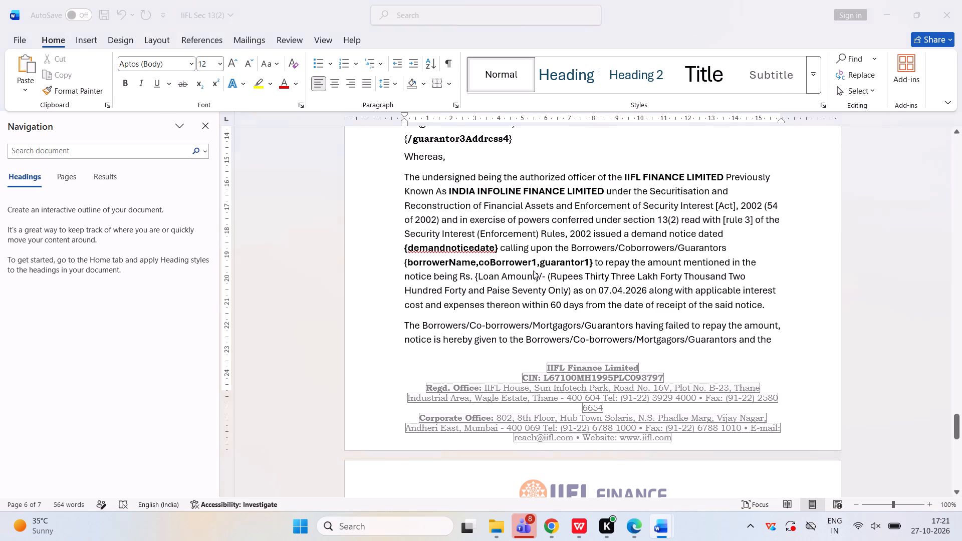
pyautogui.doubleClick(116, 403)
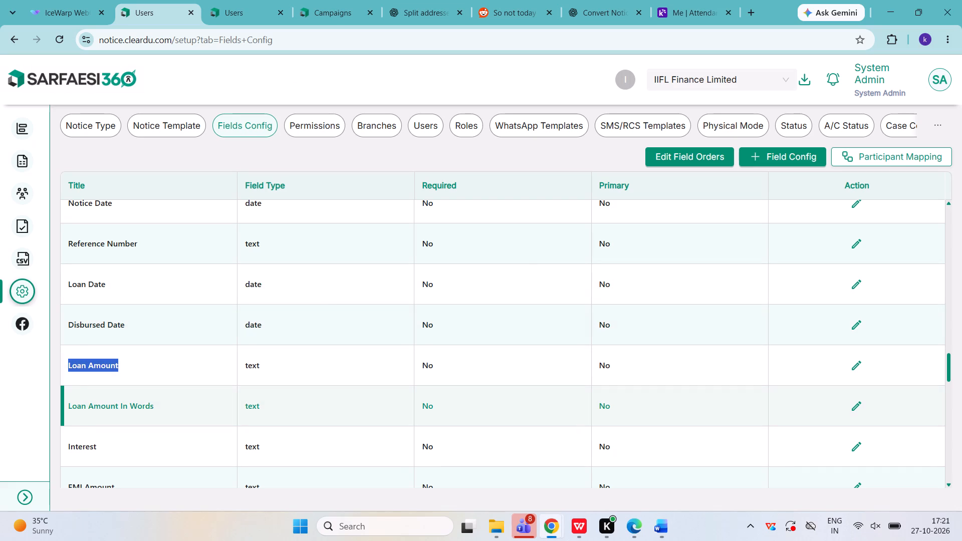
pyautogui.click(116, 403)
pyautogui.hotkey('ctrl', 'c')
pyautogui.hotkey('alt', 'Tab')
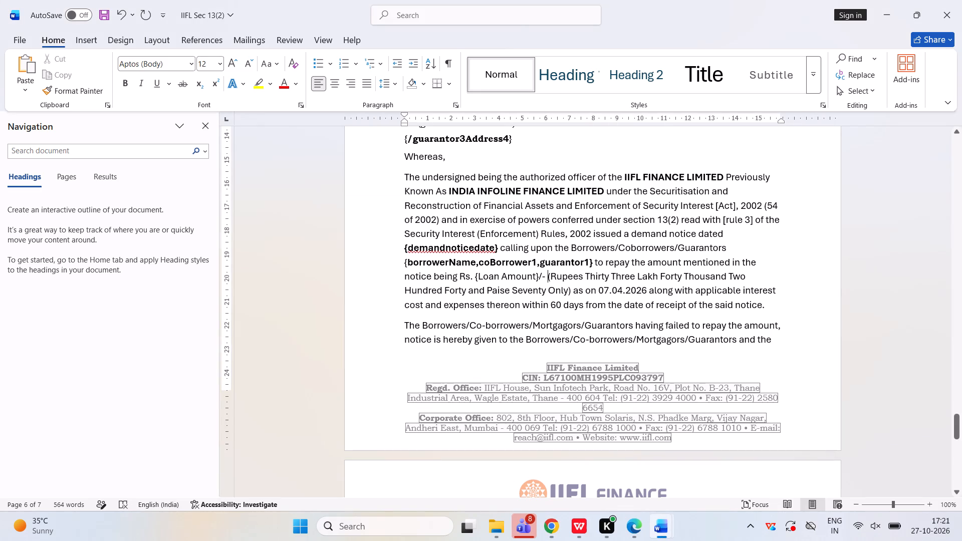
# Replace the amount in words inside the parentheses, from "Rupees" to "Only", with the copied title Loan Amount In Words.
pyautogui.click(566, 274)
pyautogui.press('Left')
pyautogui.press('Left')
pyautogui.press('Left')
pyautogui.hotkey('ctrl', 'shift', 'Right')
pyautogui.hotkey('ctrl', 'shift', 'Right')
pyautogui.hotkey('ctrl', 'shift', 'Right')
pyautogui.hotkey('ctrl', 'shift', 'Right')
pyautogui.hotkey('ctrl', 'shift', 'Right')
pyautogui.hotkey('ctrl', 'shift', 'Right')
pyautogui.hotkey('ctrl', 'shift', 'Right')
pyautogui.hotkey('ctrl', 'shift', 'Right')
pyautogui.hotkey('ctrl', 'shift', 'Right')
pyautogui.hotkey('ctrl', 'shift', 'Right')
pyautogui.hotkey('ctrl', 'shift', 'Right')
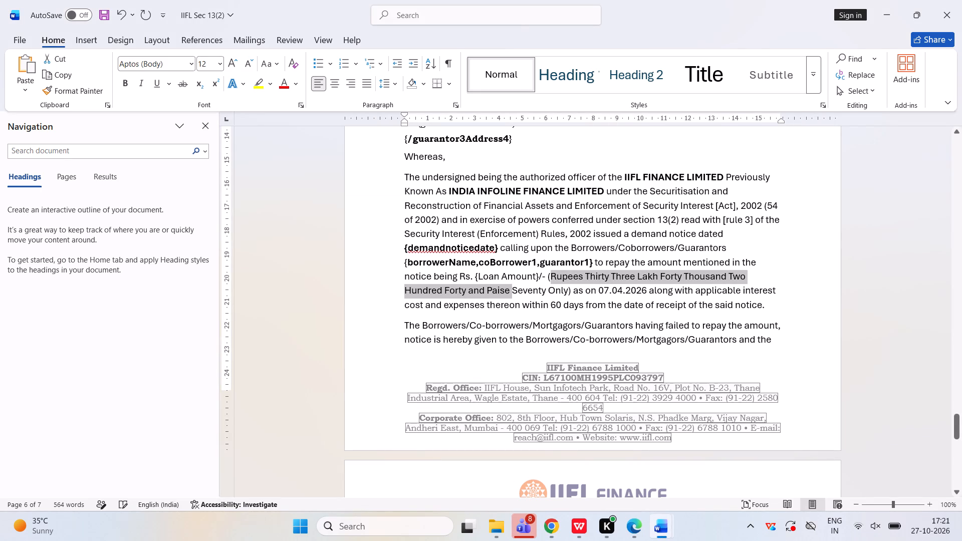
pyautogui.hotkey('ctrl', 'shift', 'Right')
pyautogui.hotkey('ctrl', 'shift', 'Right')
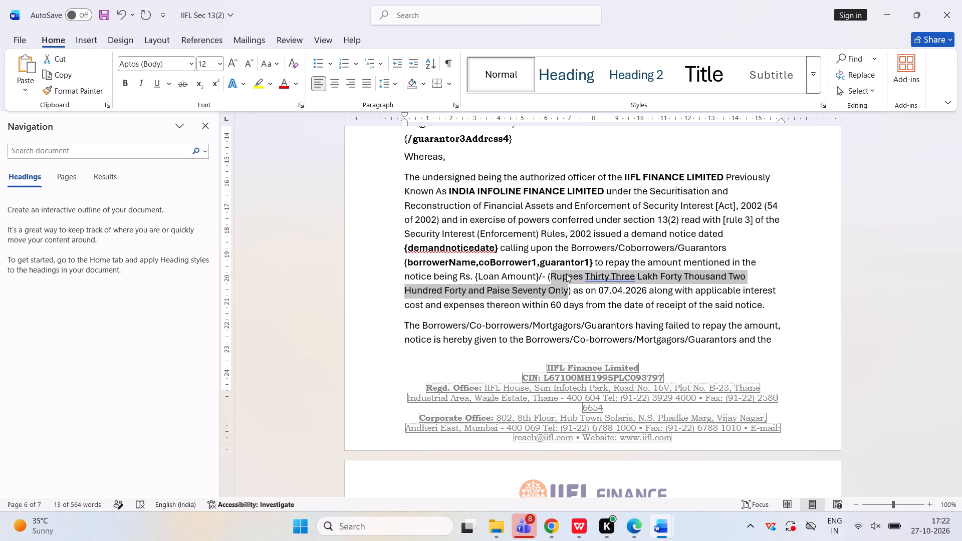
pyautogui.hotkey('ctrl', 'v')
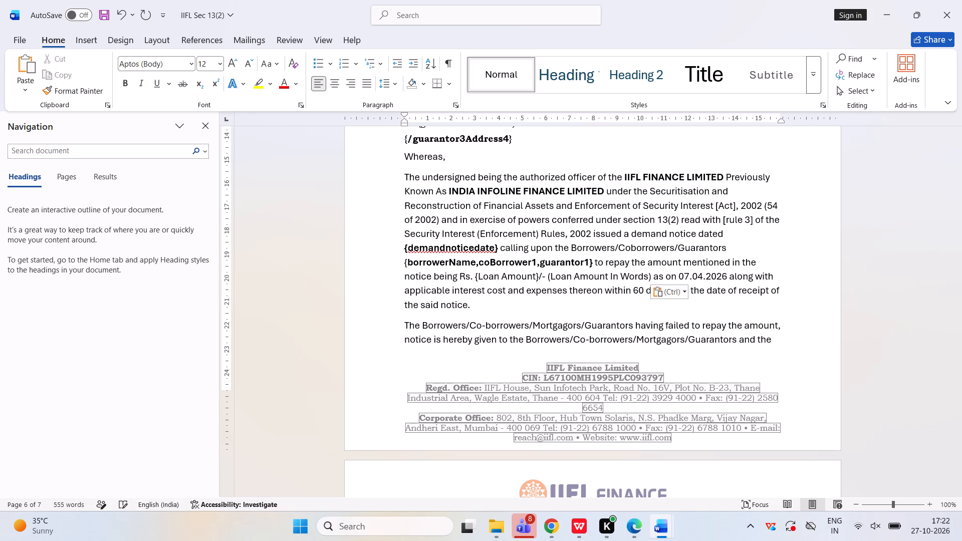
# Replace the parentheses around Loan Amount In Words with curly braces so the placeholder reads "{Loan Amount In Words}".
pyautogui.press('Right')
pyautogui.press('BackSpace')
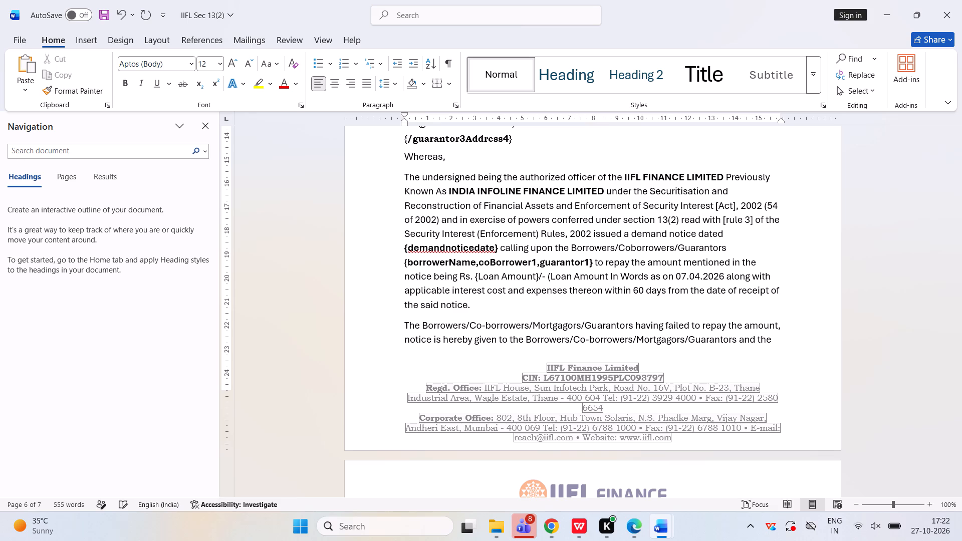
pyautogui.hotkey('shift', '}')
pyautogui.hotkey('ctrl', 'Left')
pyautogui.hotkey('ctrl', 'Left')
pyautogui.hotkey('ctrl', 'Left')
pyautogui.hotkey('ctrl', 'Left')
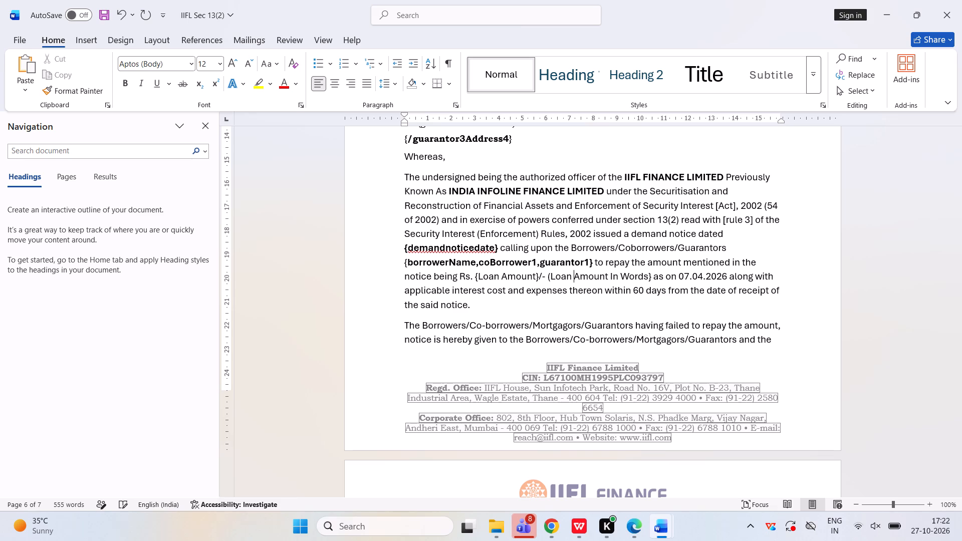
pyautogui.hotkey('ctrl', 'Left')
pyautogui.press('BackSpace')
pyautogui.hotkey('shift', '{')
# Check the scanned possession notice in Edge against the Word template for the details following the loan amount in words.
pyautogui.hotkey('alt', 'Tab')
pyautogui.hotkey('alt', 'Tab')
pyautogui.press('Right')
pyautogui.press('Right')
pyautogui.press('Right')
pyautogui.press('Right')
pyautogui.press('Right')
pyautogui.press('Right')
pyautogui.press('Right')
pyautogui.press('Right')
pyautogui.press('Right')
pyautogui.press('Right')
pyautogui.press('Right')
pyautogui.press('Right')
pyautogui.press('Right')
pyautogui.press('Right')
pyautogui.press('Right')
pyautogui.press('Right')
pyautogui.press('Right')
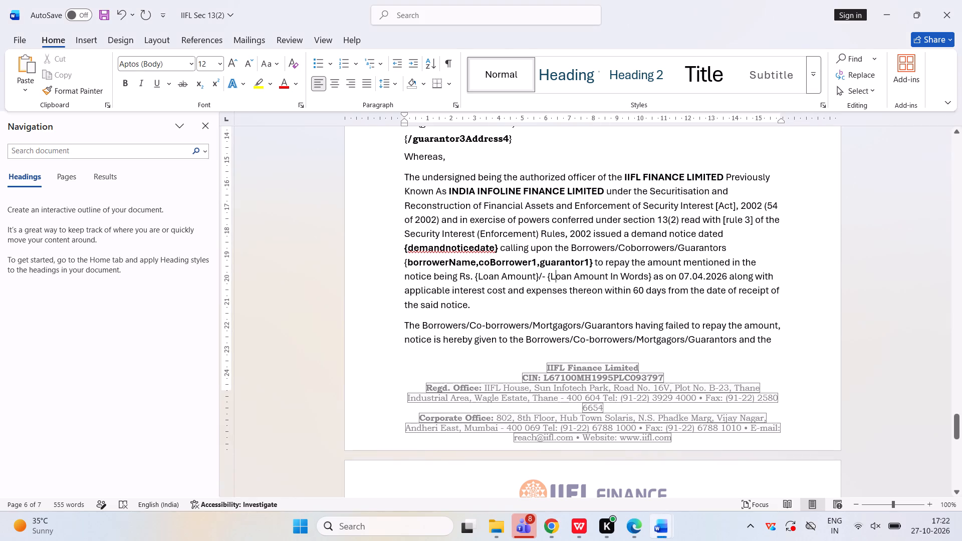
pyautogui.hotkey('alt', 'Tab')
pyautogui.hotkey('alt', 'Tab')
pyautogui.click(553, 535)
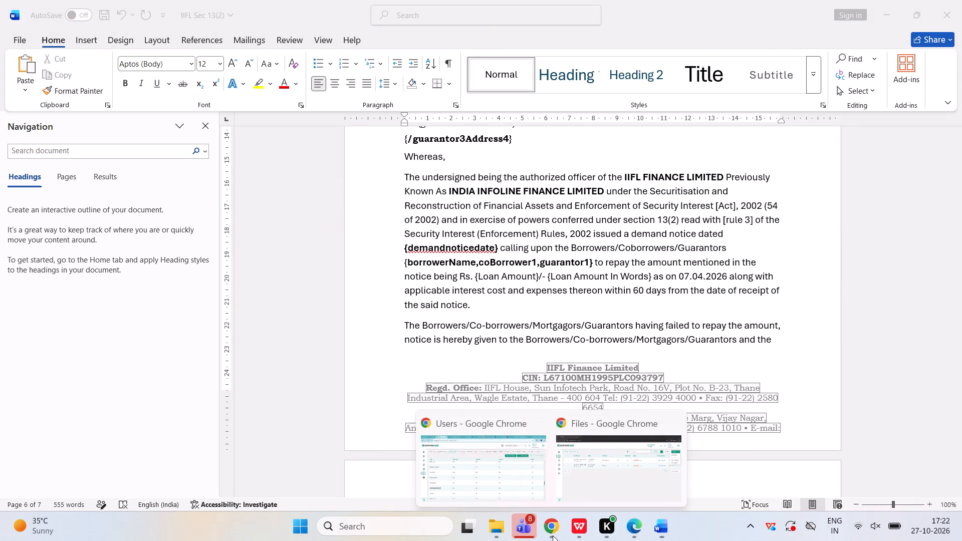
pyautogui.click(705, 535)
pyautogui.click(660, 523)
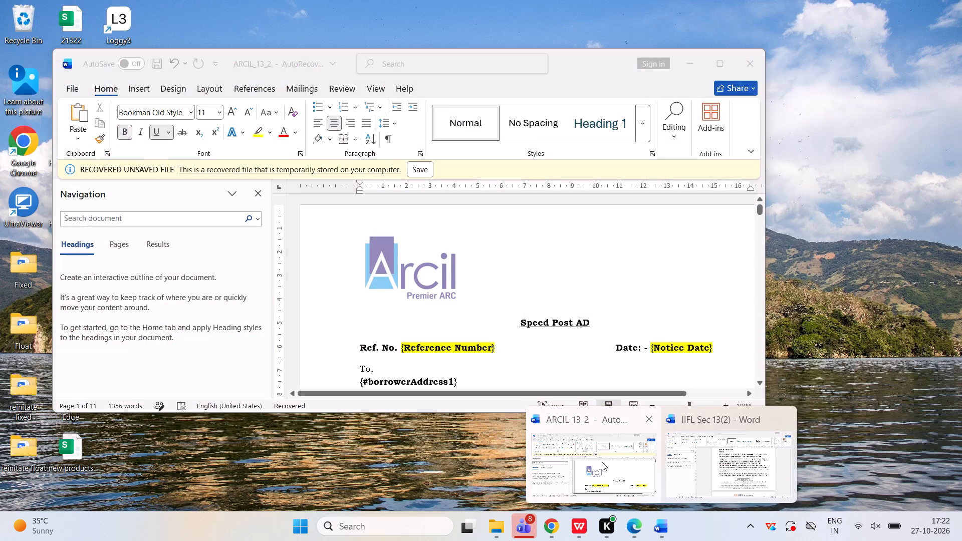
pyautogui.click(692, 525)
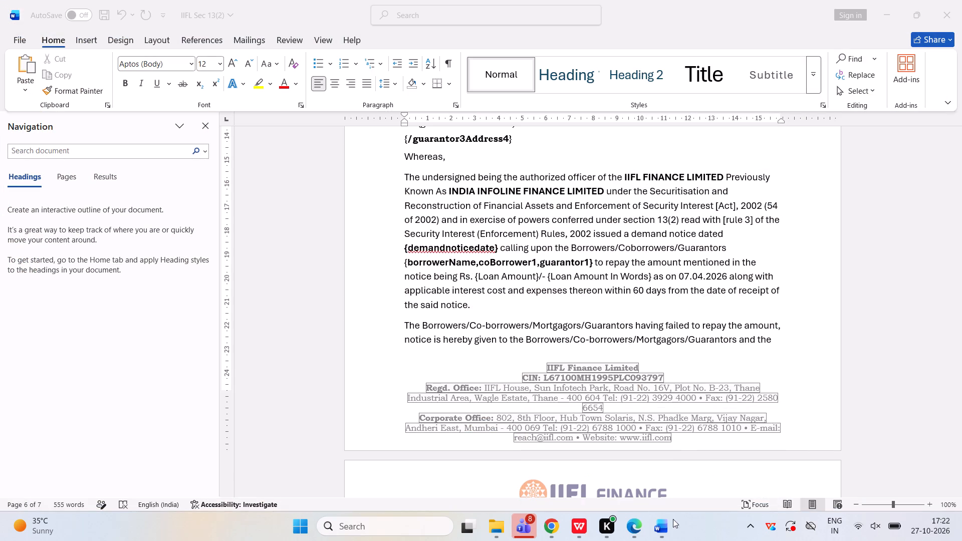
pyautogui.click(547, 522)
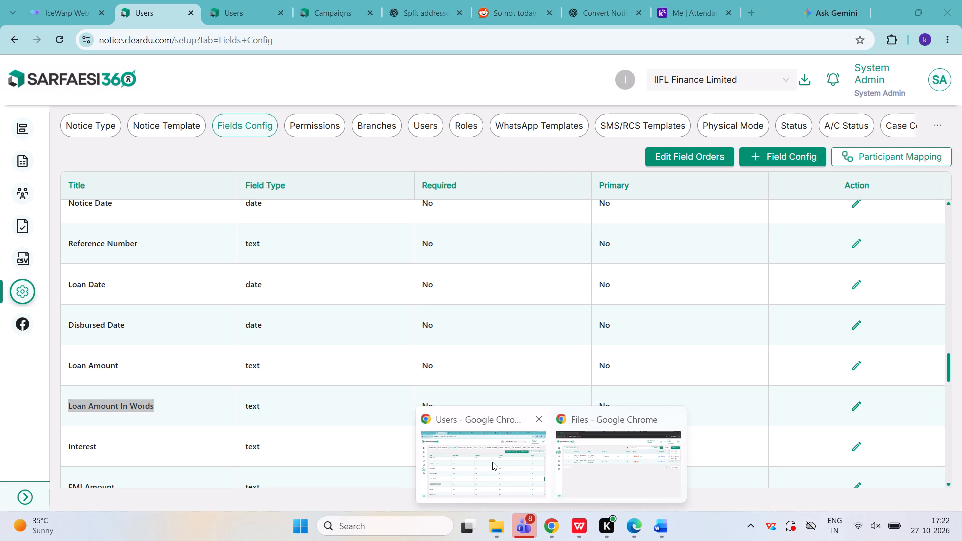
pyautogui.click(499, 474)
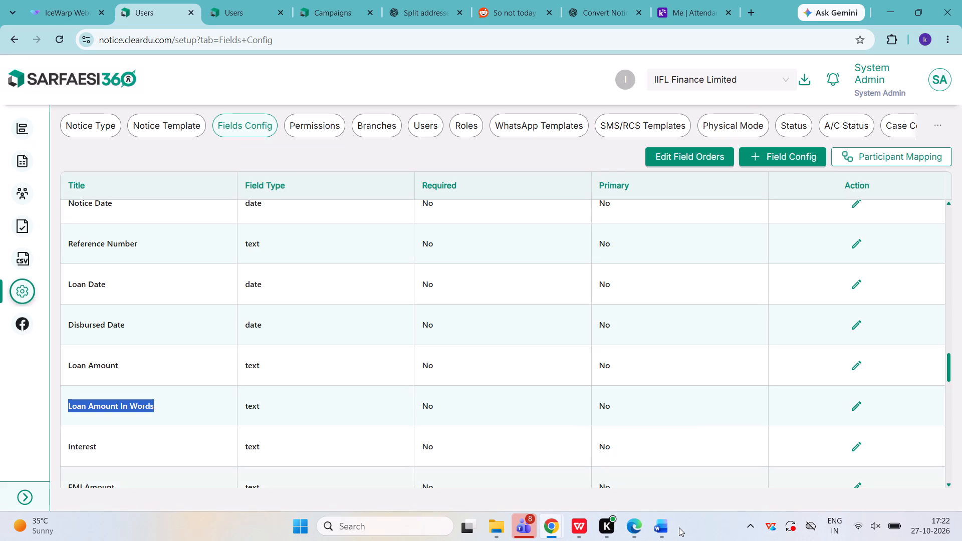
pyautogui.click(643, 524)
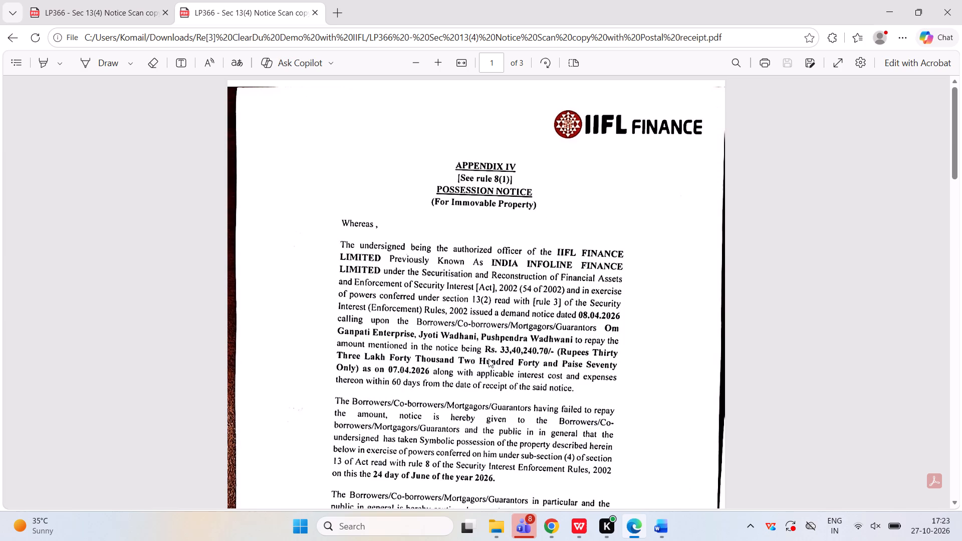
# Switch to Chrome and copy the As On Date field title from the Fields Config list.
pyautogui.hotkey('alt', 'Tab')
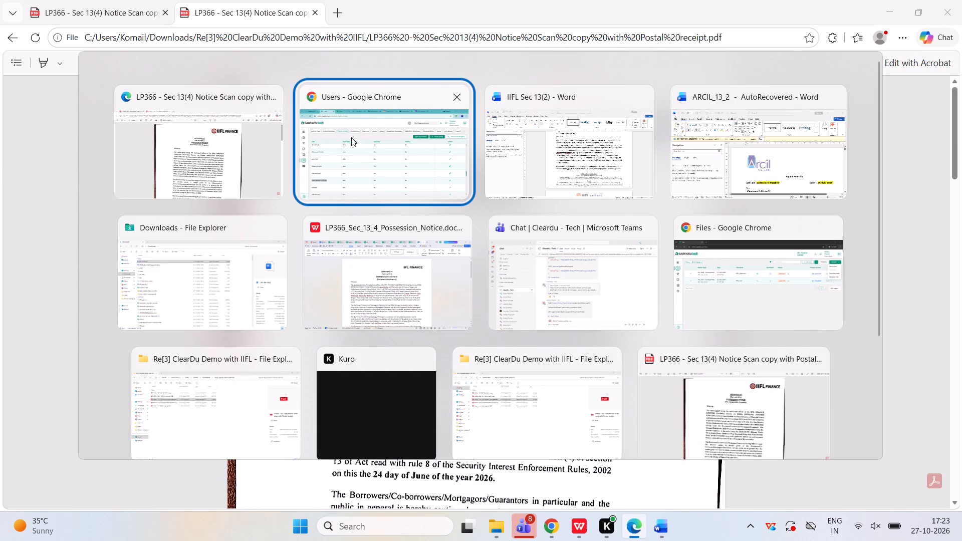
pyautogui.click(374, 134)
pyautogui.scroll(-2, 379, 320)
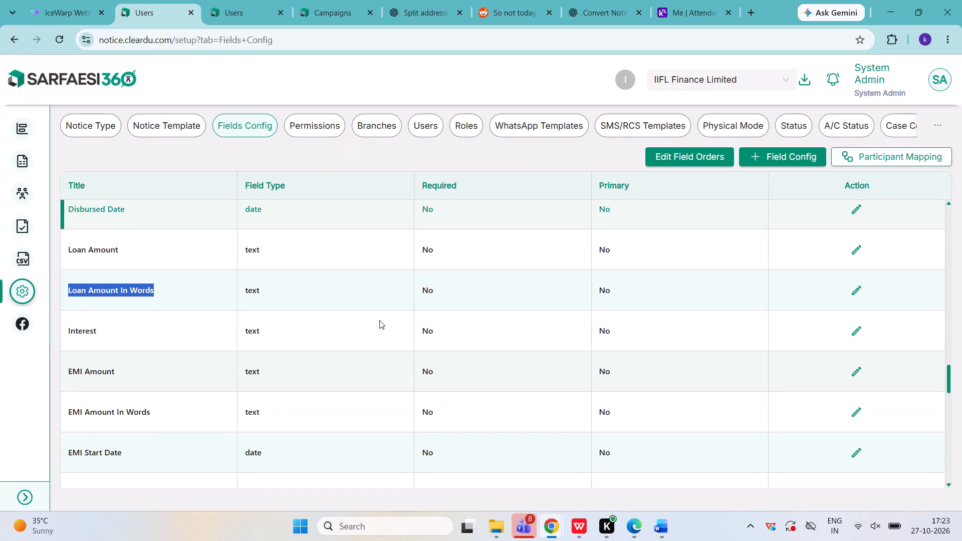
pyautogui.scroll(-4, 379, 320)
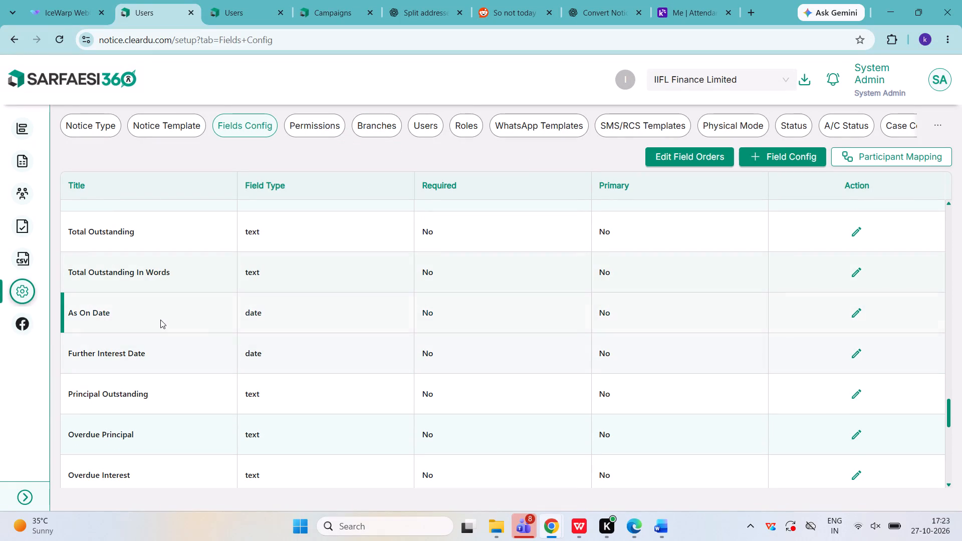
pyautogui.moveTo(160, 320); pyautogui.dragTo(70, 315)
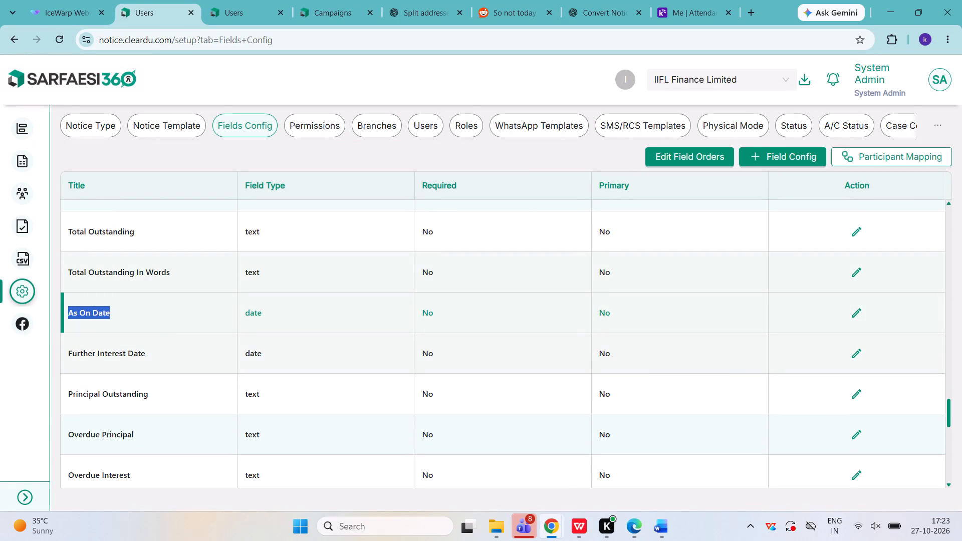
pyautogui.moveTo(70, 315); pyautogui.dragTo(69, 314)
pyautogui.hotkey('ctrl', 'c')
pyautogui.hotkey('ctrl', 'c')
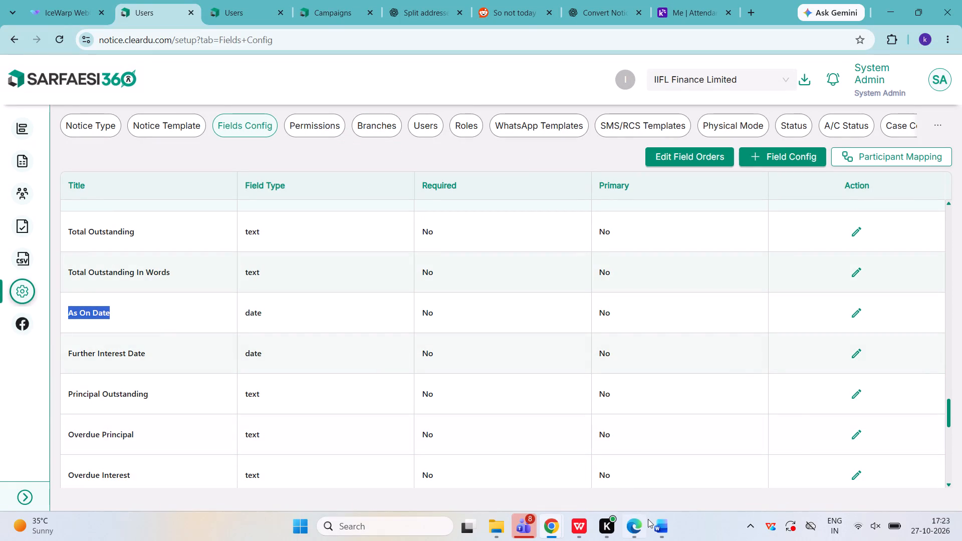
# Replace the date after "as on" in the Word template's demand notice paragraph with the copied title As On Date.
pyautogui.click(649, 519)
pyautogui.click(717, 464)
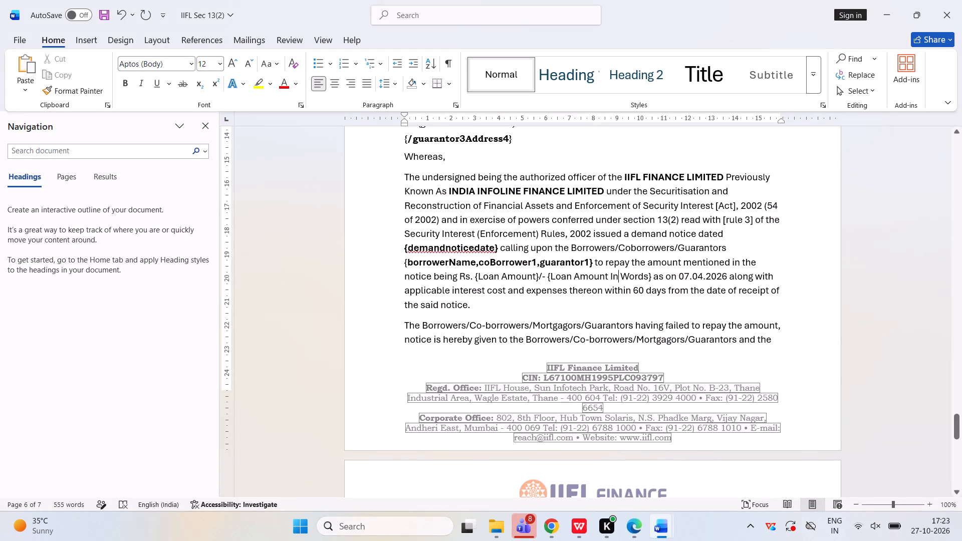
pyautogui.press('Right')
pyautogui.press('Right')
pyautogui.press('Right')
pyautogui.press('Right')
pyautogui.press('Right')
pyautogui.press('Right')
pyautogui.press('Right')
pyautogui.press('Right')
pyautogui.press('Right')
pyautogui.press('Right')
pyautogui.press('Right')
pyautogui.press('Right')
pyautogui.press('Right')
pyautogui.press('Right')
pyautogui.press('Right')
pyautogui.press('Right')
pyautogui.press('Right')
pyautogui.hotkey('ctrl', 'shift', 'Right')
pyautogui.hotkey('ctrl', 'shift', 'Right')
pyautogui.hotkey('ctrl', 'shift', 'Right')
pyautogui.hotkey('ctrl', 'shift', 'Right')
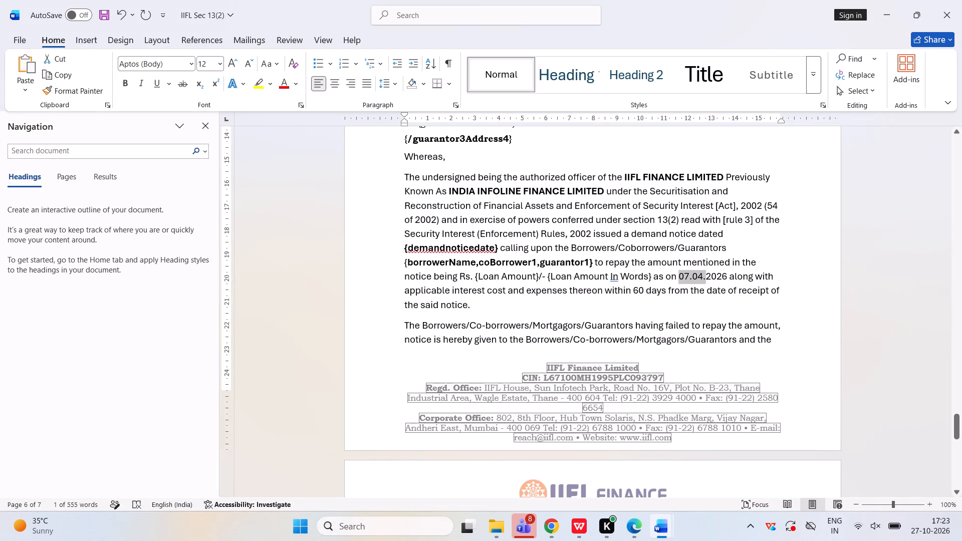
pyautogui.hotkey('ctrl', 'shift', 'Right')
pyautogui.hotkey('ctrl', 'v')
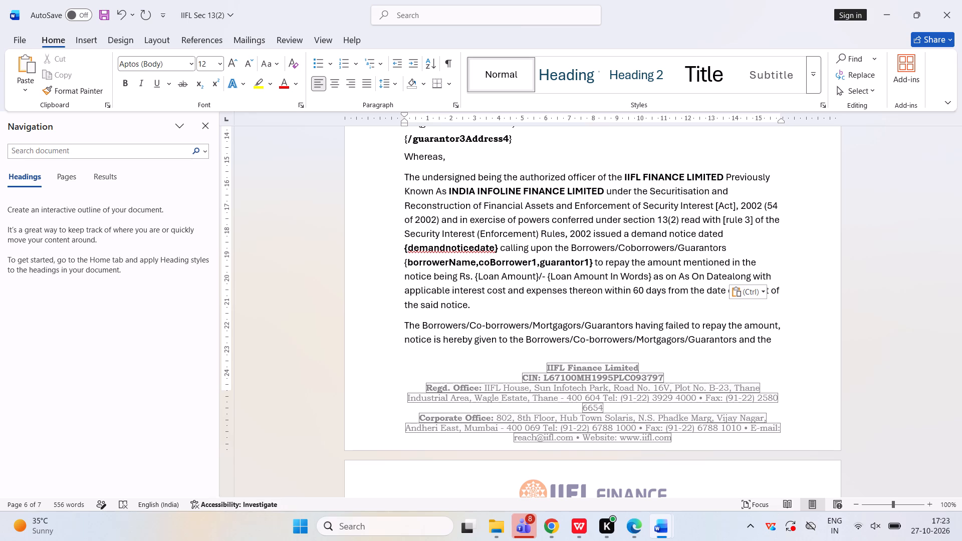
# Enclose As On Date in curly braces so the placeholder reads "{As On Date}".
pyautogui.hotkey('shift', '}')
pyautogui.hotkey('ctrl', 'Left')
pyautogui.hotkey('ctrl', 'Left')
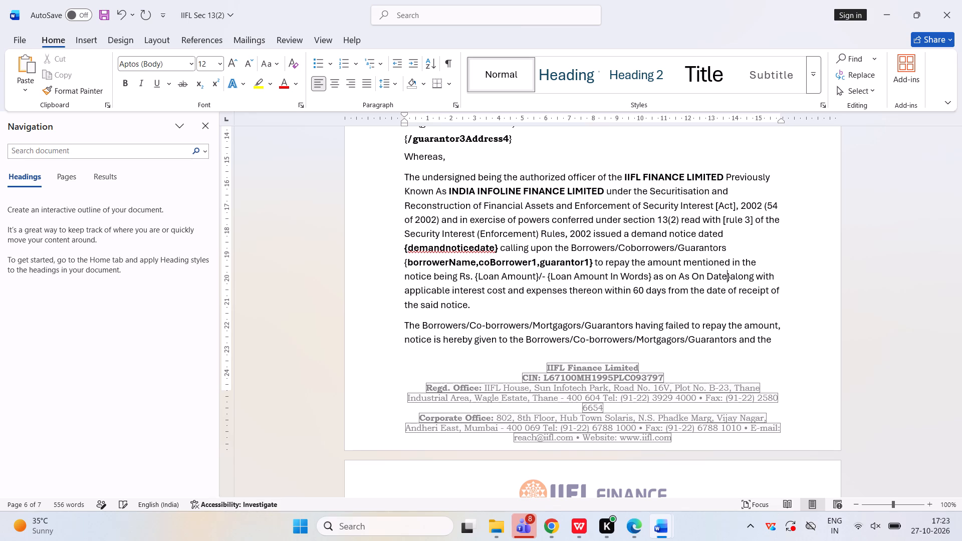
pyautogui.hotkey('ctrl', 'Left')
pyautogui.hotkey('ctrl', 'Left')
pyautogui.hotkey('shift', '{')
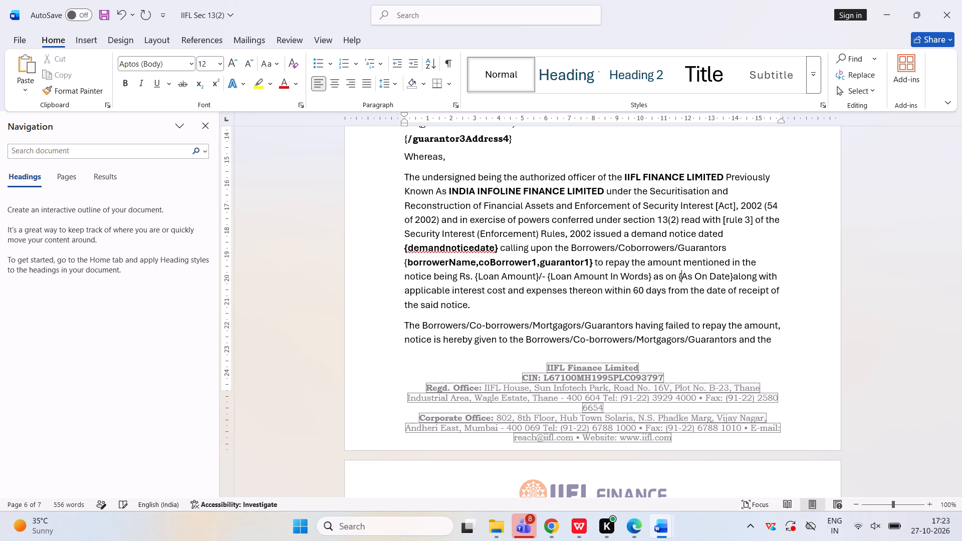
# Make the whole {As On Date} placeholder bold, including its curly braces.
pyautogui.press('Left')
pyautogui.hotkey('ctrl', 'shift', 'Right')
pyautogui.hotkey('ctrl', 'shift', 'Right')
pyautogui.hotkey('ctrl', 'shift', 'Right')
pyautogui.hotkey('ctrl', 'shift', 'Right')
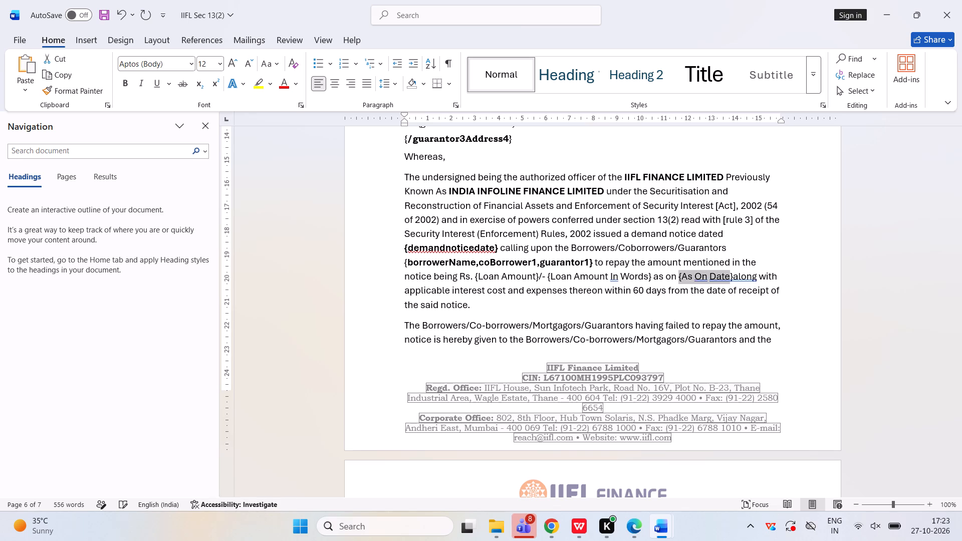
pyautogui.hotkey('ctrl', 'shift', 'Right')
pyautogui.hotkey('ctrl', 'b')
# Insert a space between the {As On Date} placeholder and the word "along" in the demand notice paragraph.
pyautogui.press('Left')
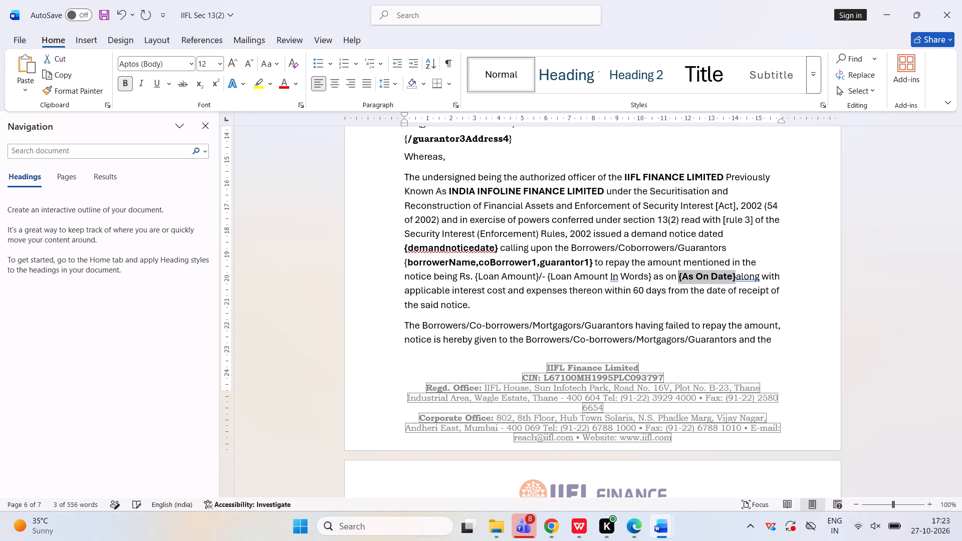
pyautogui.press('Right')
pyautogui.hotkey('ctrl', 'Right')
pyautogui.hotkey('ctrl', 'Right')
pyautogui.hotkey('ctrl', 'Right')
pyautogui.press('Right')
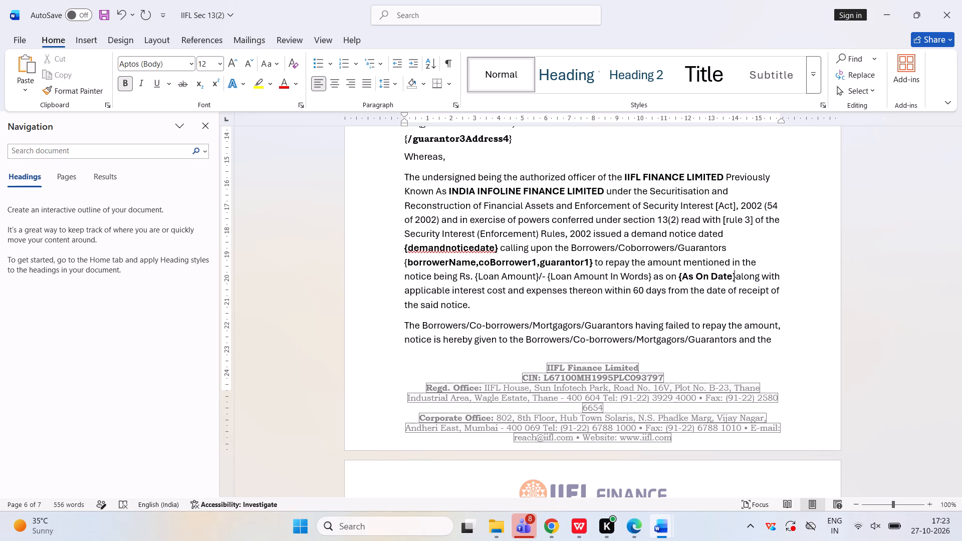
pyautogui.press('space')
# Make the text "{Loan Amount}/- {Loan Amount In Words}" bold in the demand notice paragraph.
pyautogui.hotkey('ctrl', 'Left')
pyautogui.hotkey('ctrl', 'Left')
pyautogui.hotkey('ctrl', 'Left')
pyautogui.hotkey('ctrl', 'Left')
pyautogui.hotkey('ctrl', 'Left')
pyautogui.hotkey('ctrl', 'Left')
pyautogui.hotkey('ctrl', 'Left')
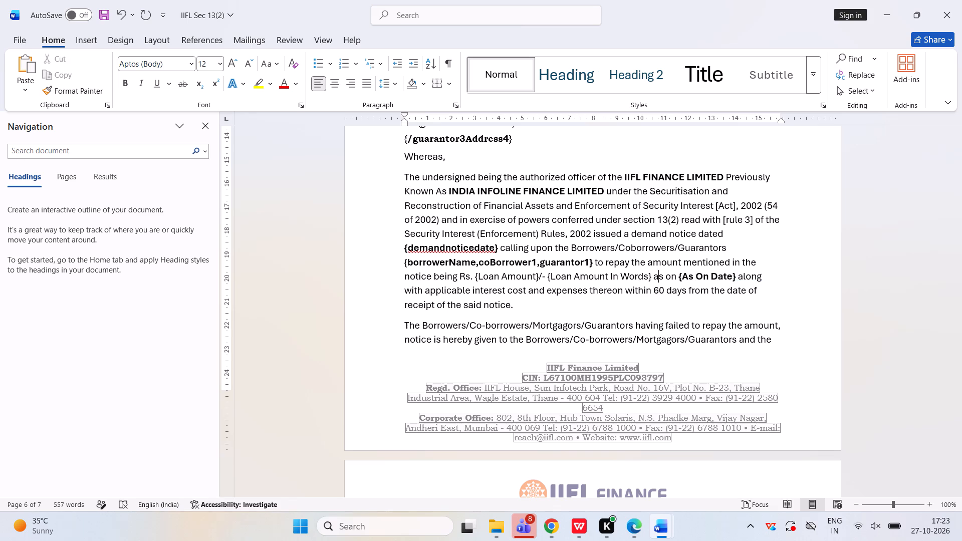
pyautogui.press('Left')
pyautogui.hotkey('ctrl', 'shift', 'Left')
pyautogui.hotkey('ctrl', 'shift', 'Left')
pyautogui.hotkey('ctrl', 'shift', 'Left')
pyautogui.hotkey('ctrl', 'shift', 'Left')
pyautogui.hotkey('ctrl', 'shift', 'Left')
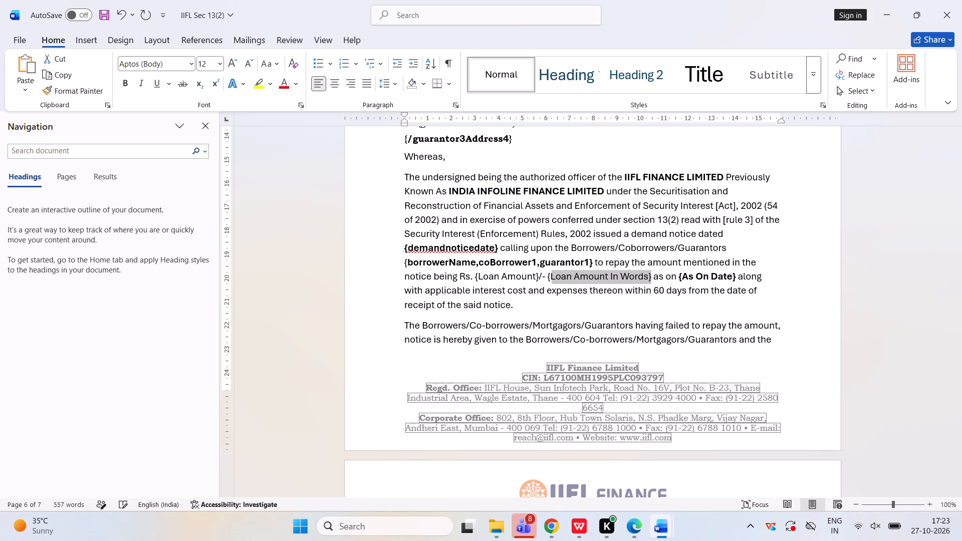
pyautogui.hotkey('ctrl', 'shift', 'Left')
pyautogui.hotkey('ctrl', 'shift', 'Left')
pyautogui.hotkey('ctrl', 'shift', 'Left')
pyautogui.hotkey('ctrl', 'shift', 'Left')
pyautogui.hotkey('ctrl', 'shift', 'Left')
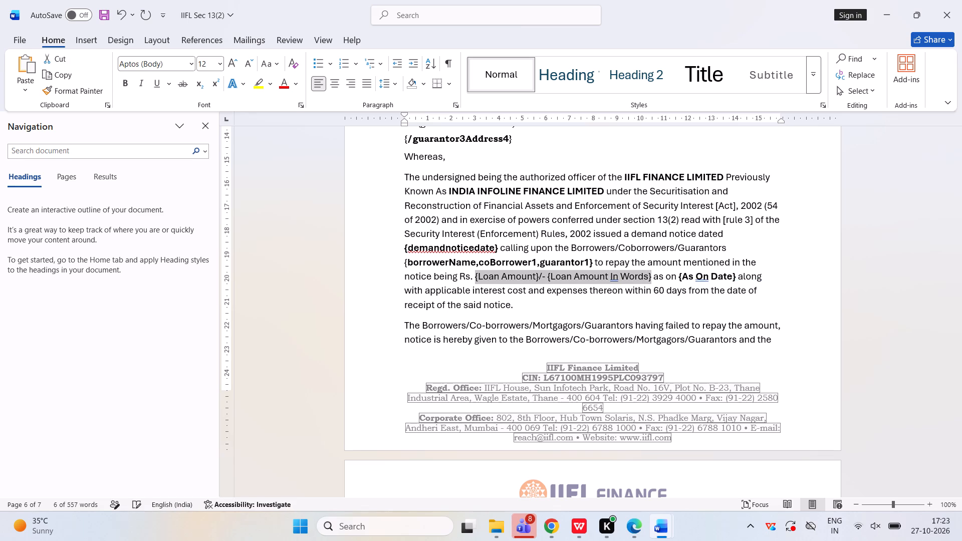
pyautogui.hotkey('ctrl', 'b')
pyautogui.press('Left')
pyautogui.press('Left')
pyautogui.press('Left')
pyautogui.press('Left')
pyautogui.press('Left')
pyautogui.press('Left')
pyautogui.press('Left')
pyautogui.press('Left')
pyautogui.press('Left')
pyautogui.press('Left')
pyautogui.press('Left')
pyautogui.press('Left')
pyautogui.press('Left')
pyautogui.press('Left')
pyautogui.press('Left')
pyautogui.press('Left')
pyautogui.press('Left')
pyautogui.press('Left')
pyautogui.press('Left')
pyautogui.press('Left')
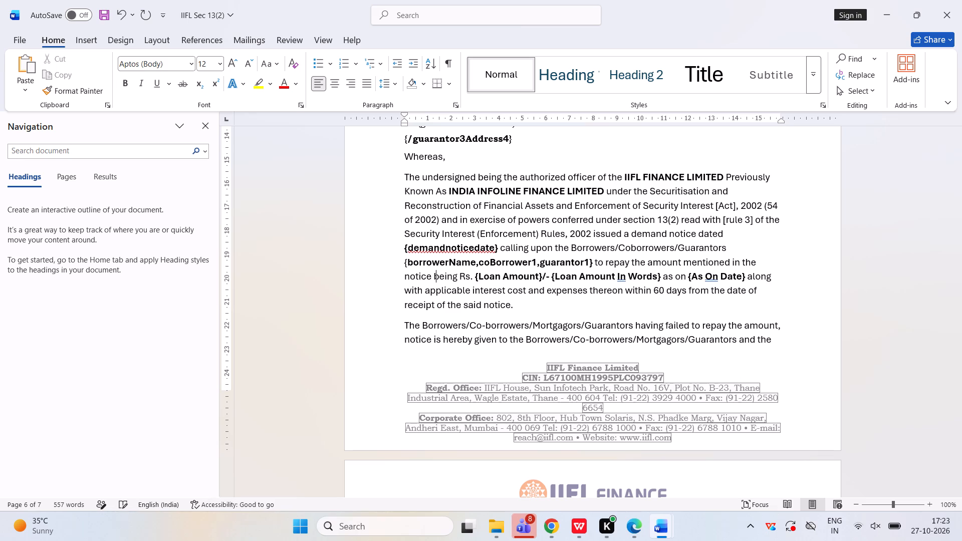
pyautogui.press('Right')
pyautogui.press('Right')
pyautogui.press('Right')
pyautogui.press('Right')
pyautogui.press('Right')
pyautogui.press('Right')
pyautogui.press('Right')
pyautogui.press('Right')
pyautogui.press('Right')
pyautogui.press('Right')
# Compare the template's paragraphs after the demand notice paragraph with the scanned possession notice open in Edge.
pyautogui.scroll(20, 581, 287)
pyautogui.scroll(20, 581, 287)
pyautogui.scroll(4, 581, 287)
pyautogui.scroll(-2, 581, 287)
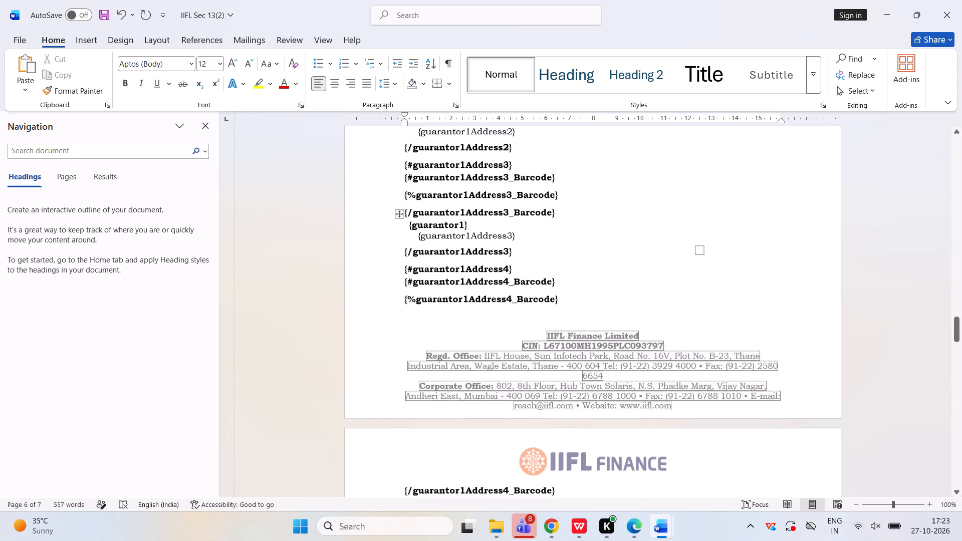
pyautogui.scroll(-5, 581, 287)
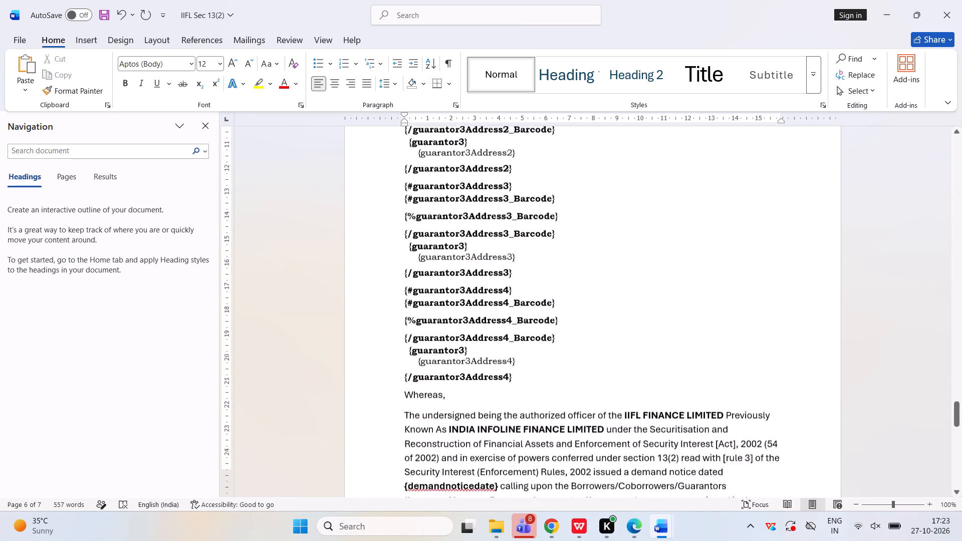
pyautogui.scroll(-2, 581, 287)
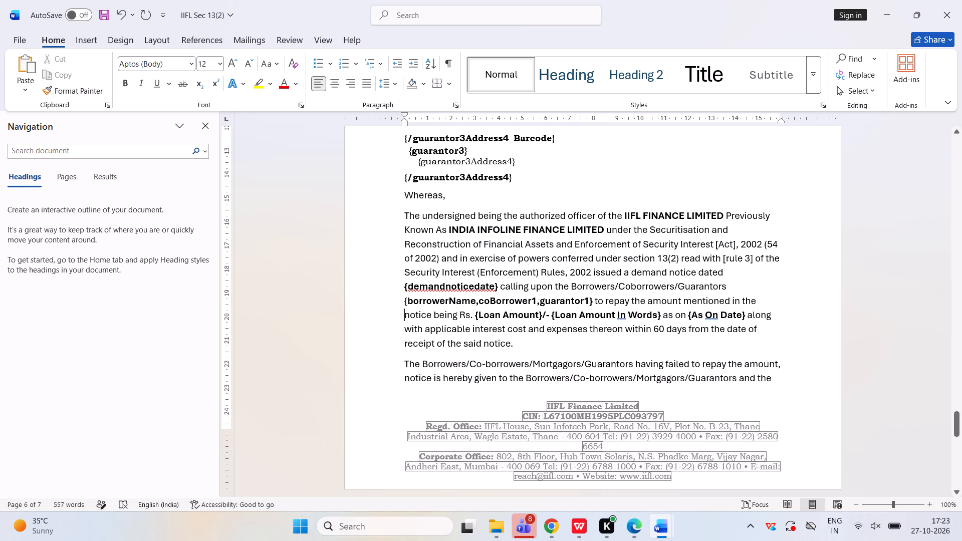
pyautogui.scroll(-1, 574, 317)
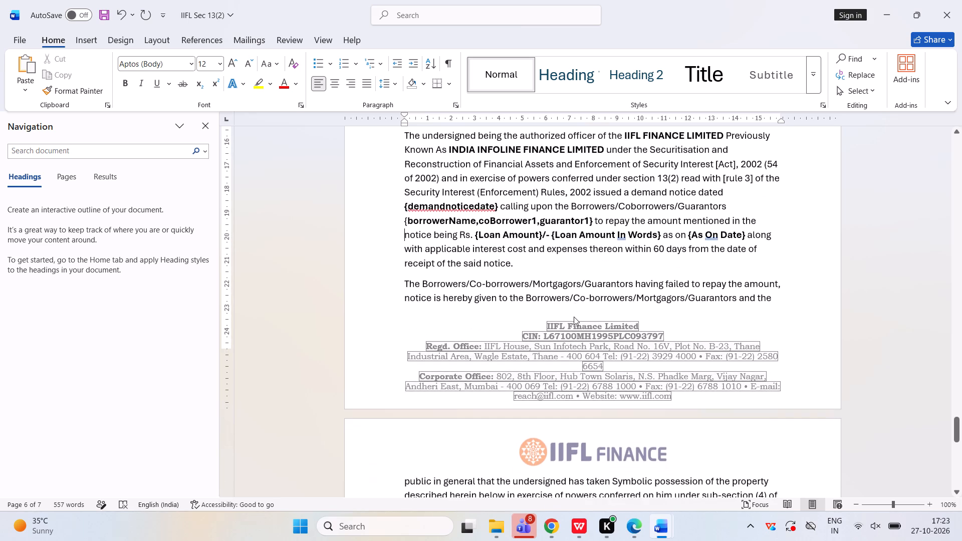
pyautogui.hotkey('alt', 'Tab')
pyautogui.hotkey('alt', 'Tab')
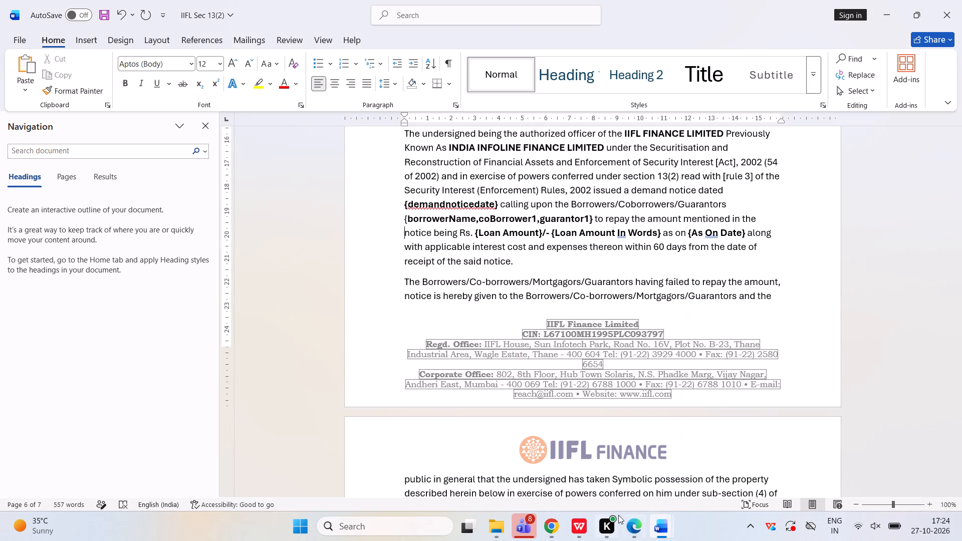
pyautogui.hotkey('alt', 'Tab')
pyautogui.hotkey('alt', 'Tab')
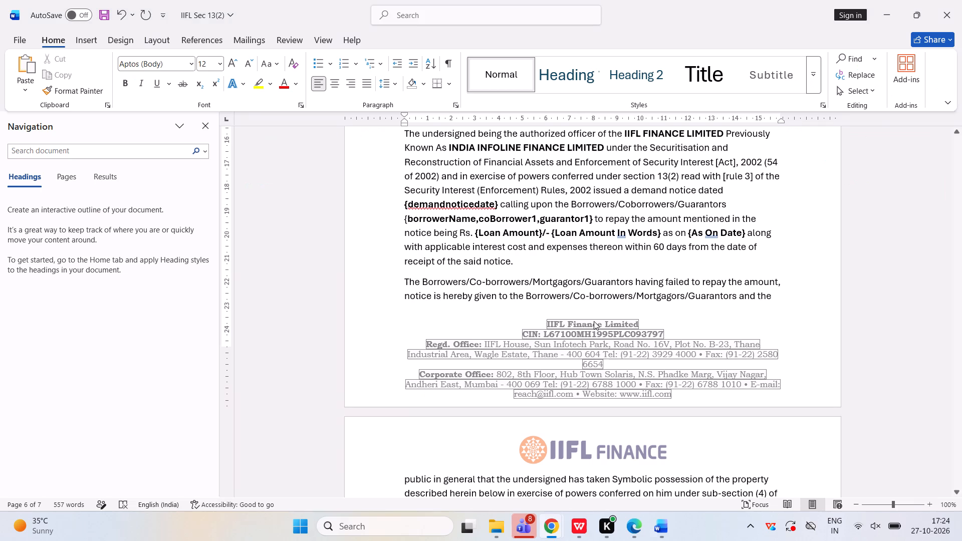
pyautogui.click(637, 524)
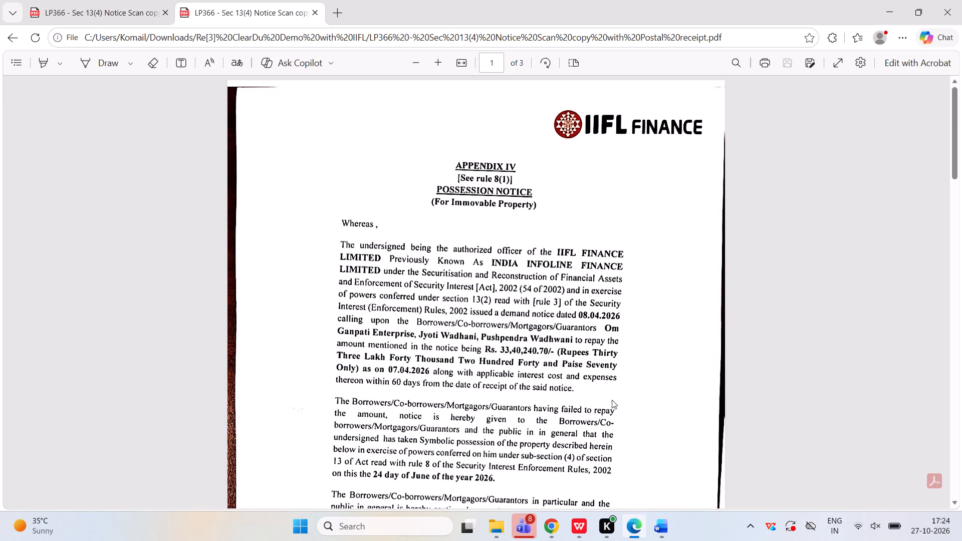
pyautogui.scroll(-2, 612, 398)
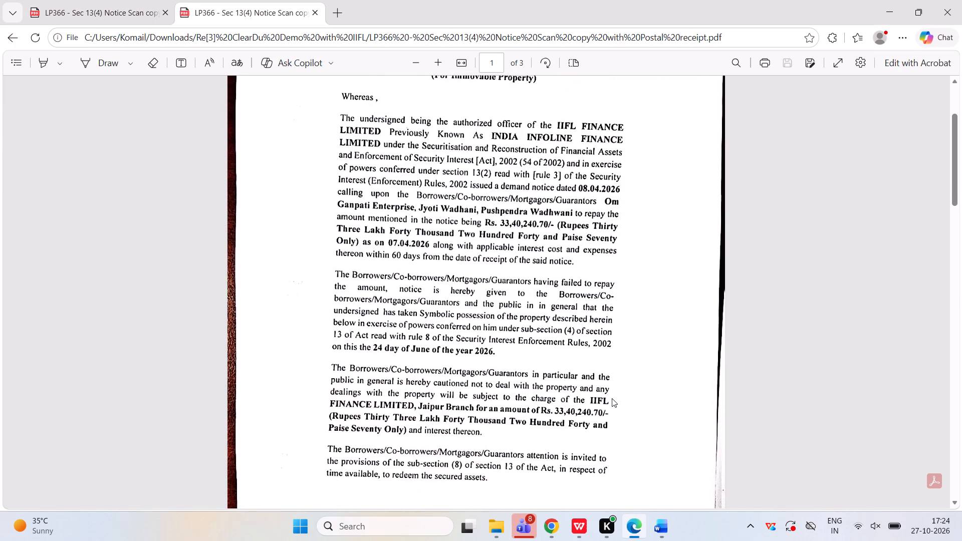
pyautogui.scroll(-1, 612, 398)
pyautogui.hotkey('alt', 'Tab')
pyautogui.scroll(-1, 591, 269)
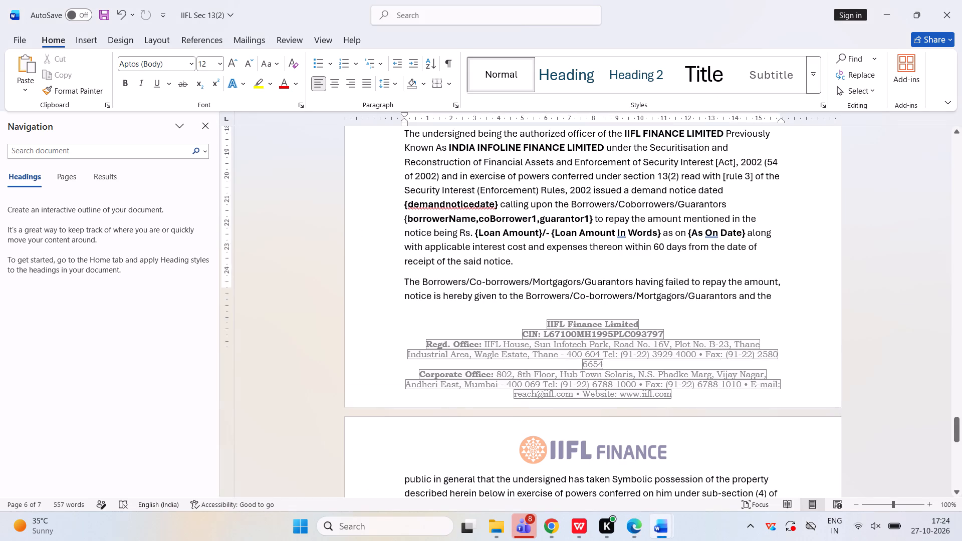
pyautogui.scroll(-1, 591, 269)
pyautogui.scroll(3, 591, 269)
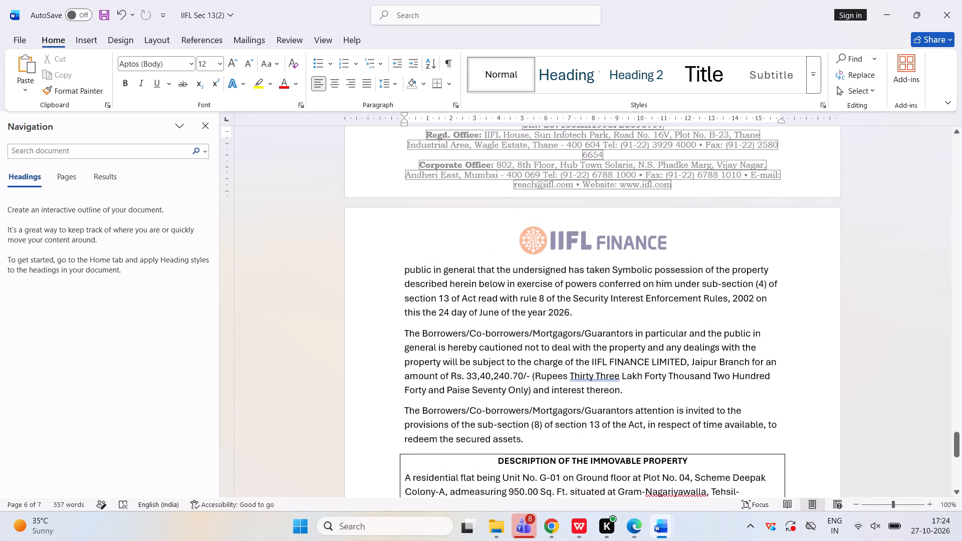
pyautogui.hotkey('alt', 'Tab')
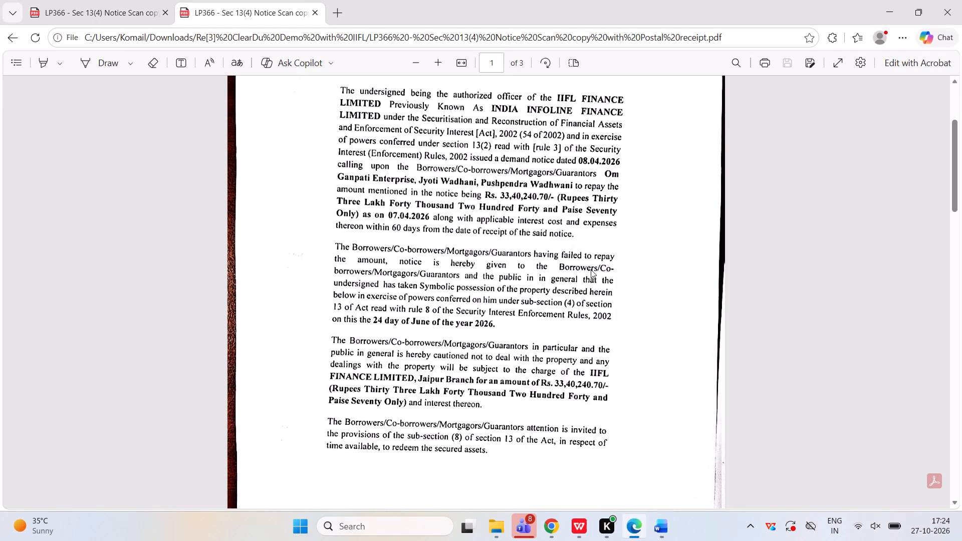
pyautogui.hotkey('alt', 'Tab')
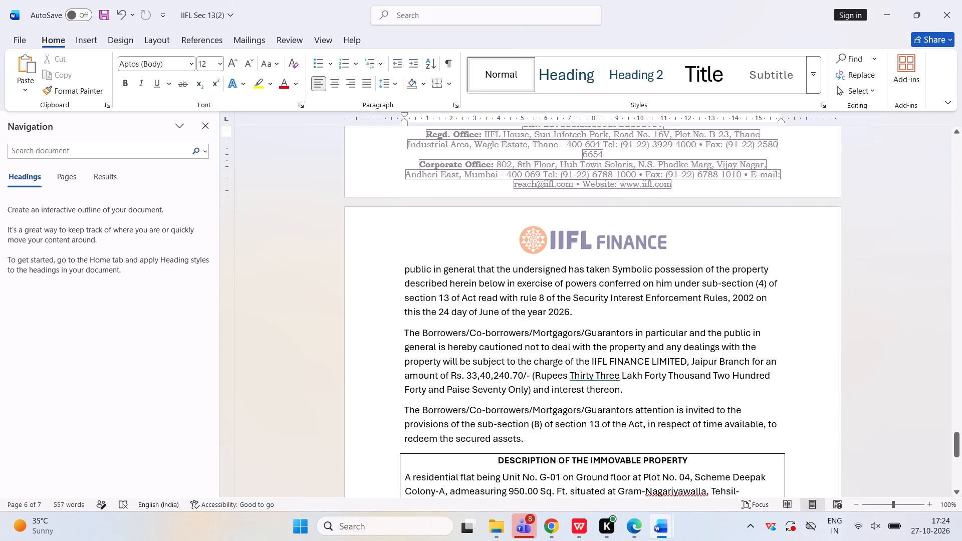
# Switch to Chrome and copy the symbolic possession date field title from the Fields Config list.
pyautogui.click(543, 533)
pyautogui.click(491, 490)
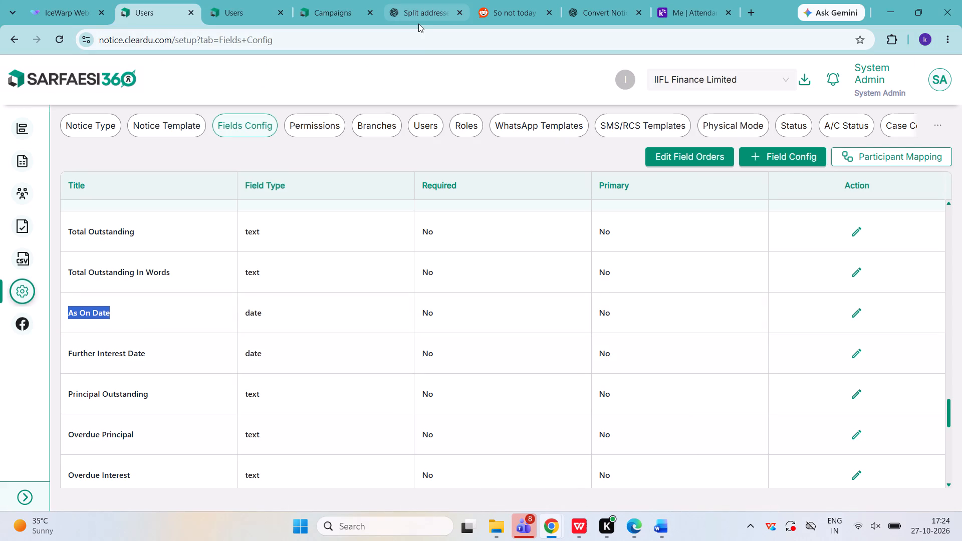
pyautogui.scroll(-10, 315, 273)
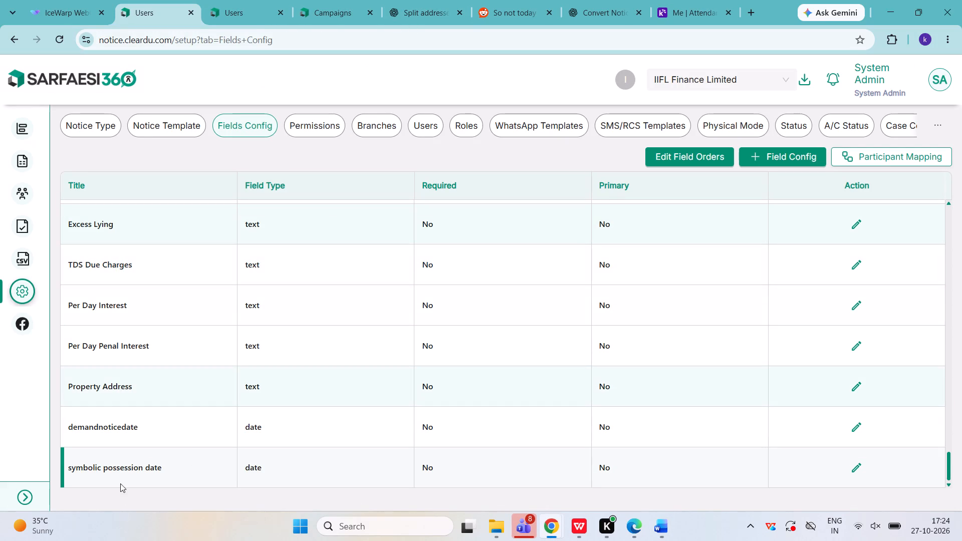
pyautogui.tripleClick(124, 470)
pyautogui.hotkey('ctrl', 'c')
pyautogui.hotkey('ctrl', 'c')
# Back in Word, replace "24 day of June of the year 2026." after "on this the" with the copied title symbolic possession date and a period.
pyautogui.hotkey('alt', 'Tab')
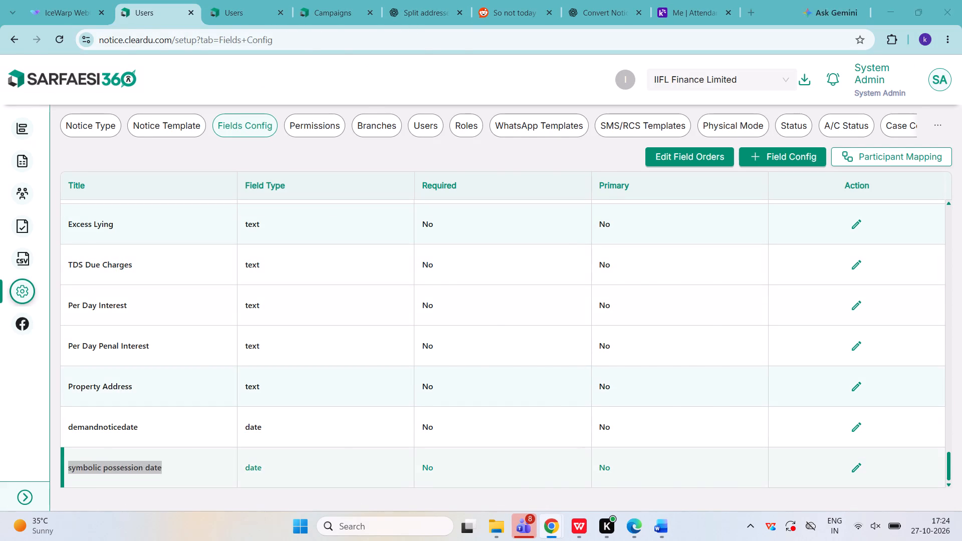
pyautogui.scroll(-2, 526, 376)
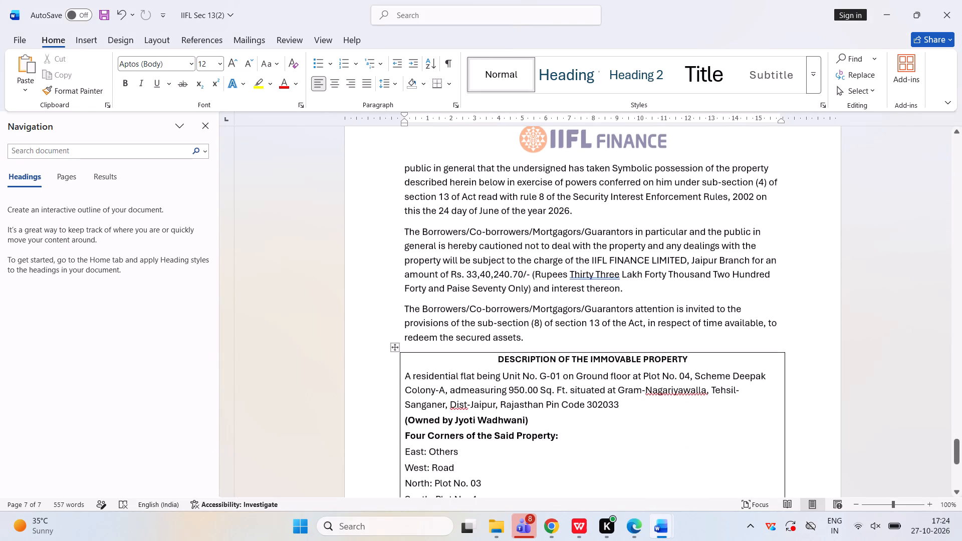
pyautogui.click(581, 212)
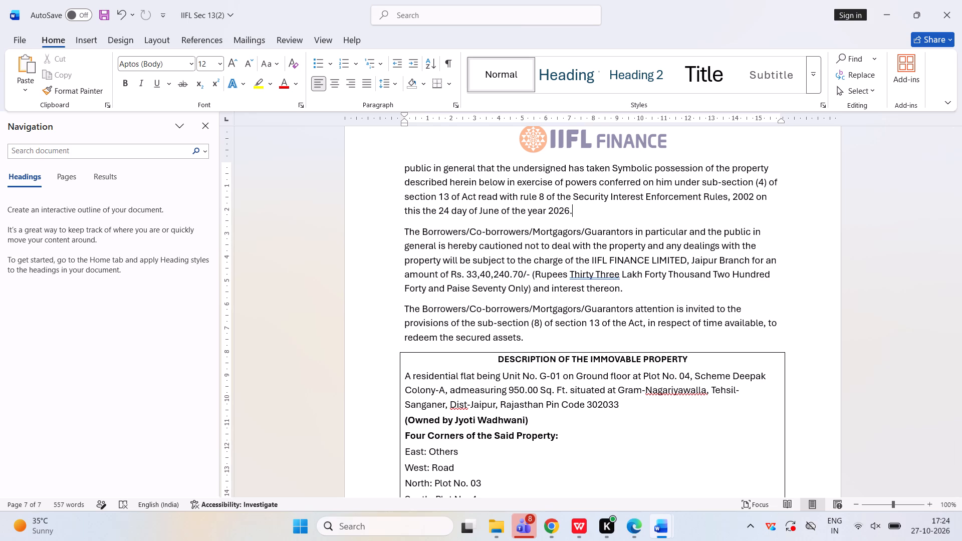
pyautogui.hotkey('ctrl', 'shift', 'Left')
pyautogui.hotkey('ctrl', 'shift', 'Left')
pyautogui.hotkey('ctrl', 'shift', 'Left')
pyautogui.hotkey('ctrl', 'shift', 'Left')
pyautogui.hotkey('ctrl', 'shift', 'Left')
pyautogui.hotkey('ctrl', 'shift', 'Left')
pyautogui.hotkey('ctrl', 'shift', 'Left')
pyautogui.hotkey('ctrl', 'shift', 'Left')
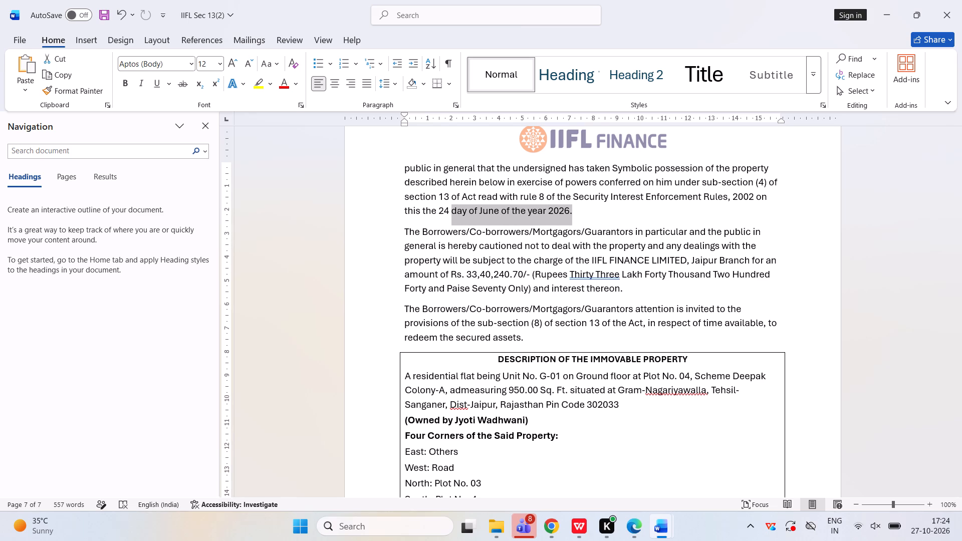
pyautogui.hotkey('ctrl', 'shift', 'Left')
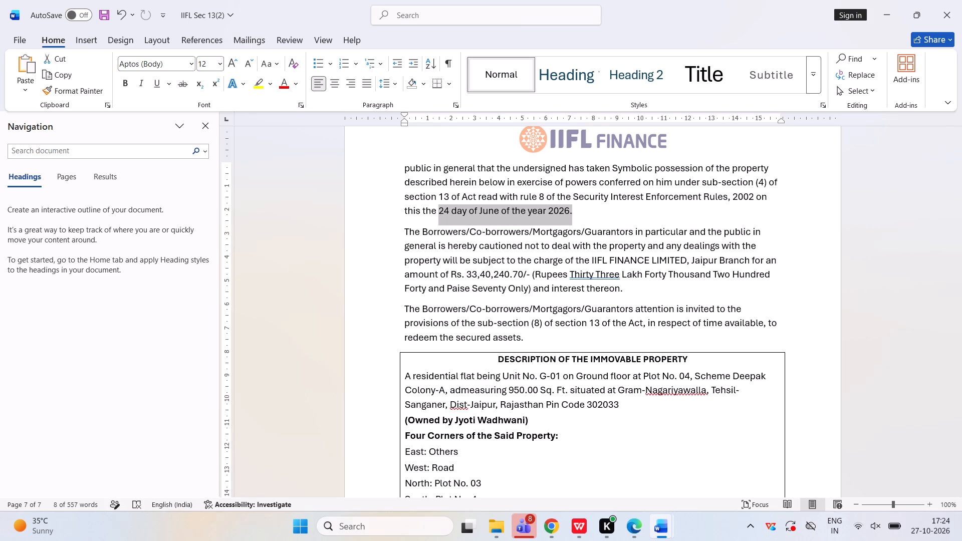
pyautogui.hotkey('ctrl', 'v')
pyautogui.press('.')
pyautogui.press('Left')
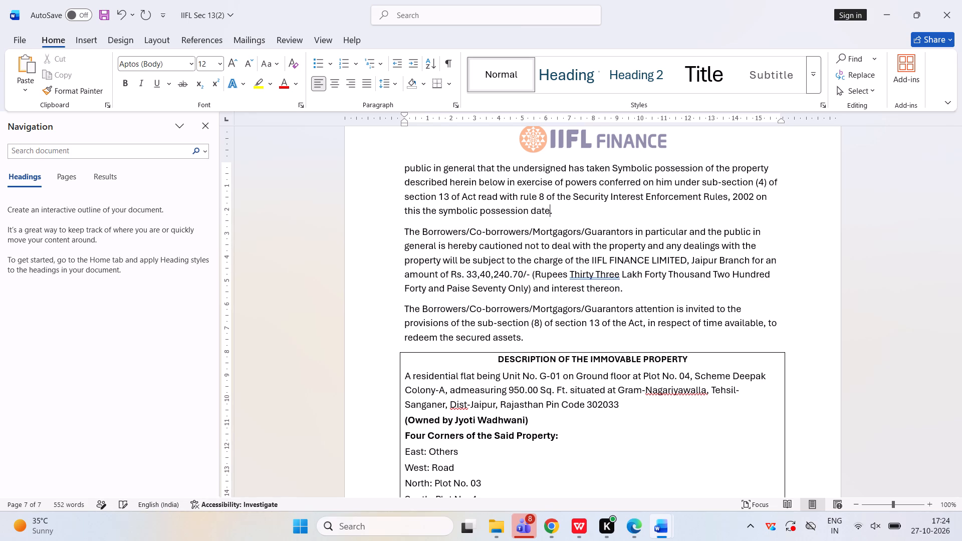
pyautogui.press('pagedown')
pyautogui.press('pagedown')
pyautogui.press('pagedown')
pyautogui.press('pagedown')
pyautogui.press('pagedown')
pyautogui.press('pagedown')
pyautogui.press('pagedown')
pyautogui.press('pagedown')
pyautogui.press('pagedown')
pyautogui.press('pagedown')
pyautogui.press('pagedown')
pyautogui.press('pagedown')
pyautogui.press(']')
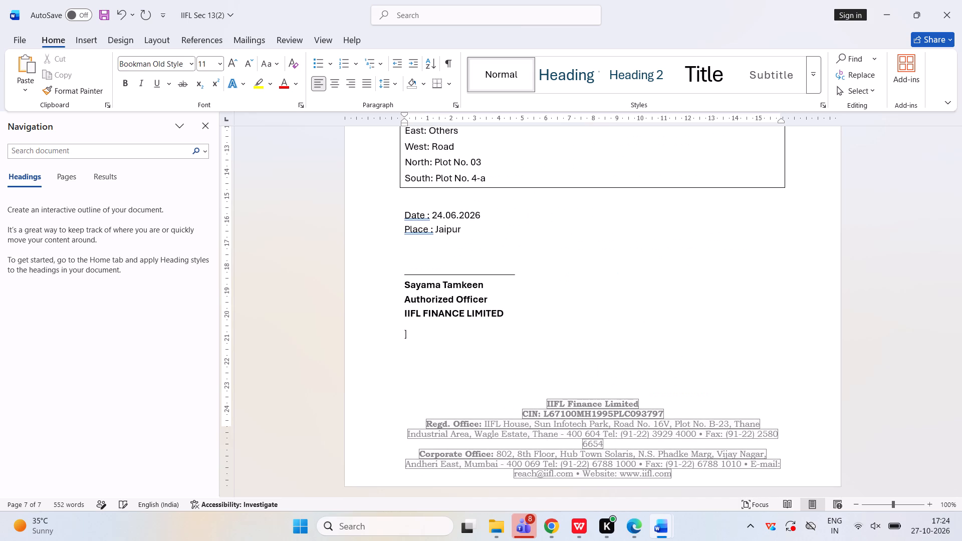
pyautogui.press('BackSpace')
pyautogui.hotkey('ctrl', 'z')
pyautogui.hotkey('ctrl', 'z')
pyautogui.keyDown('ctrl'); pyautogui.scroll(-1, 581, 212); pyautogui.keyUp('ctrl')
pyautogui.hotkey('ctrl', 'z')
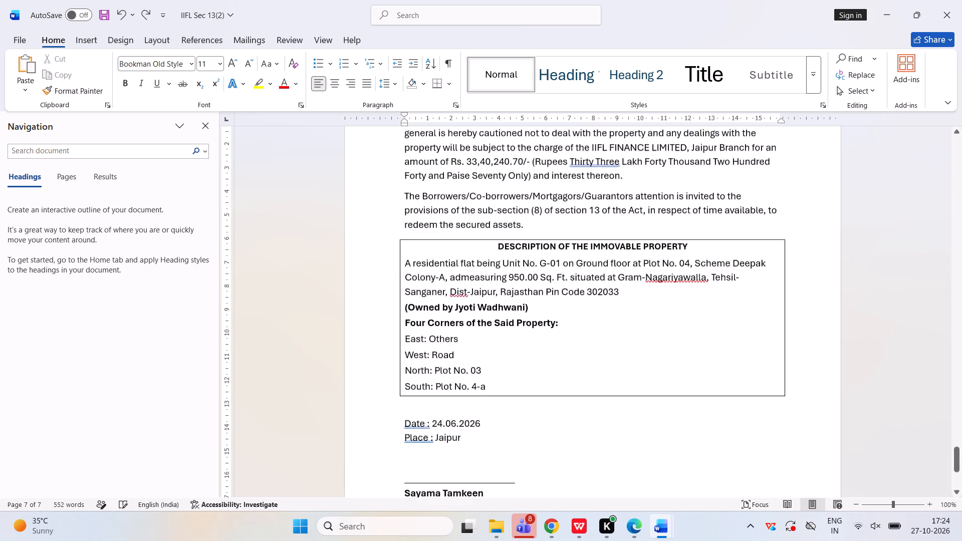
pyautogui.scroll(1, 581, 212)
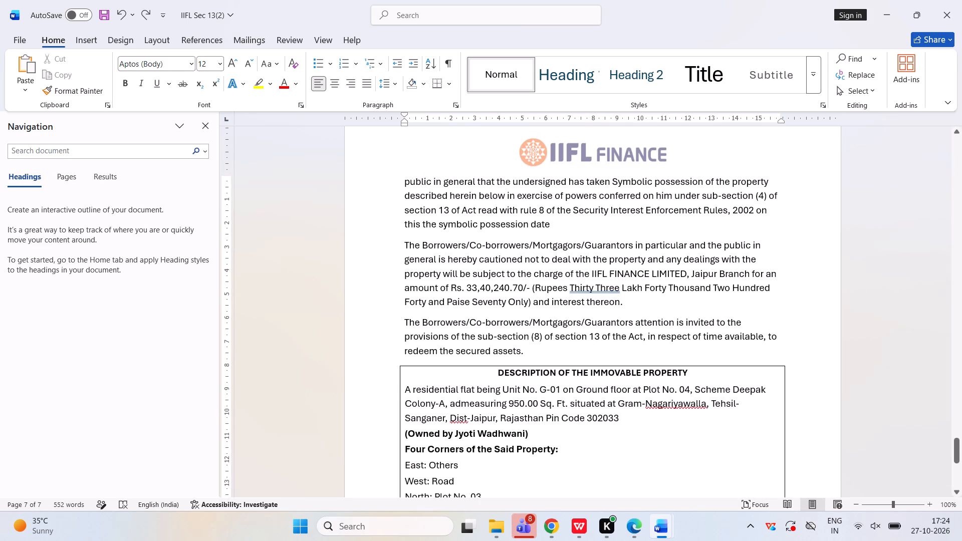
# Restore the period after symbolic possession date and add a closing curly brace before it.
pyautogui.press('.')
pyautogui.press('Left')
pyautogui.hotkey('shift', '}')
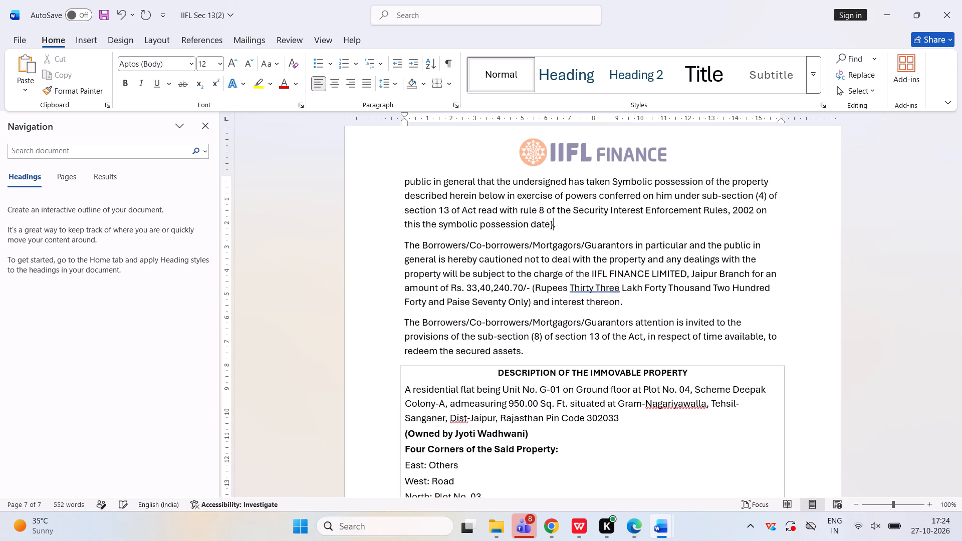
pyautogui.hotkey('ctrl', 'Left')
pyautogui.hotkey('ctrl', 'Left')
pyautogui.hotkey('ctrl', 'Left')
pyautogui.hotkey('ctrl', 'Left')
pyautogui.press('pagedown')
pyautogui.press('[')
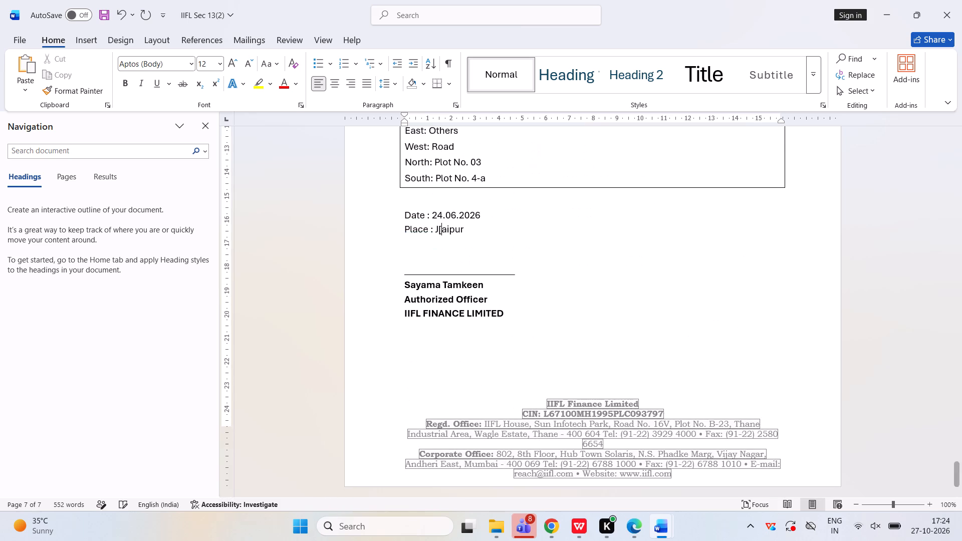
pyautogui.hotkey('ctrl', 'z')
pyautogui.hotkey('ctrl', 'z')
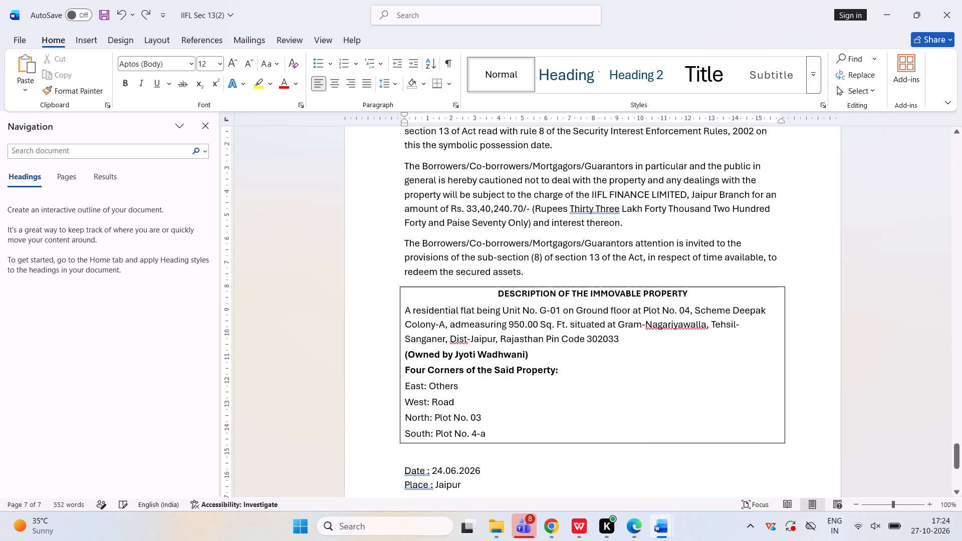
# Enclose symbolic possession date in curly braces, keeping the period after the closing brace.
pyautogui.scroll(4, 632, 269)
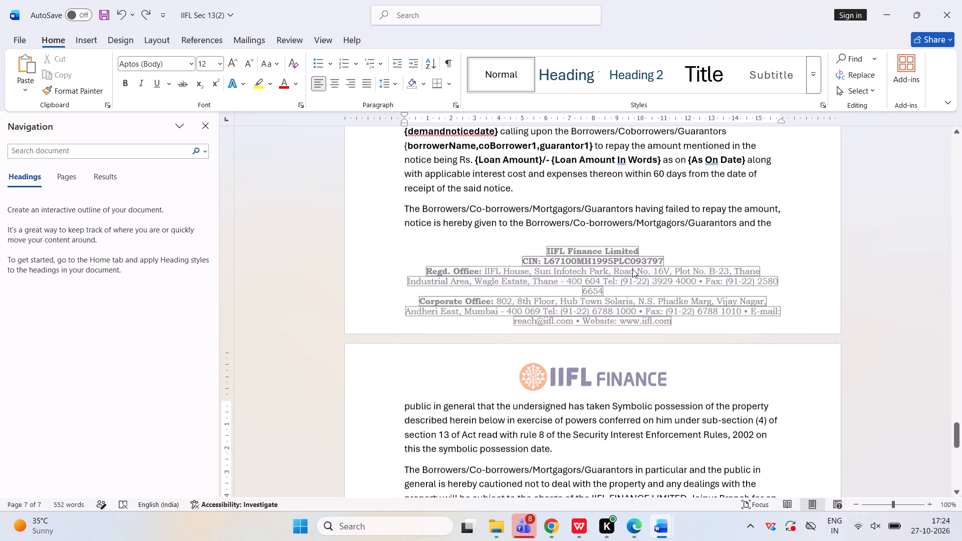
pyautogui.hotkey('shift', '}')
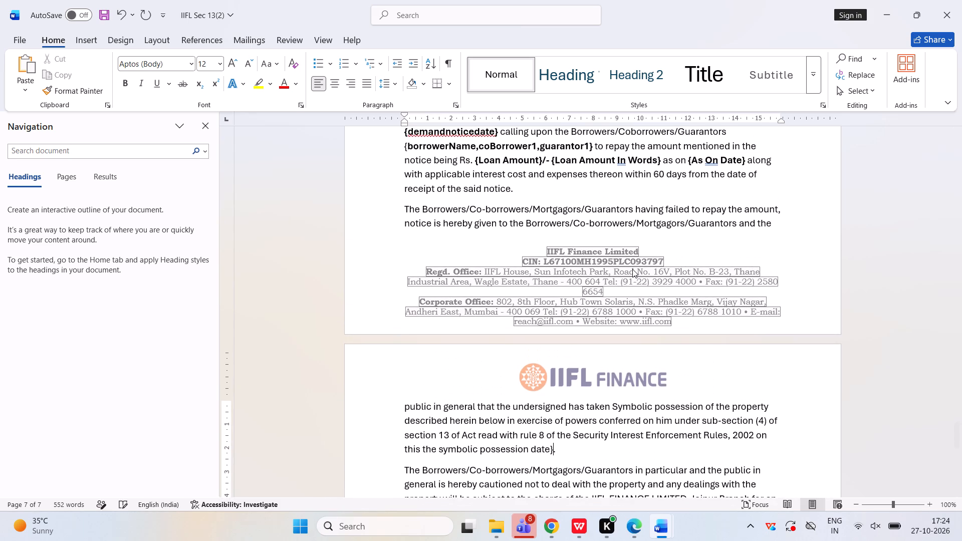
pyautogui.hotkey('ctrl', 'Left')
pyautogui.hotkey('ctrl', 'Left')
pyautogui.hotkey('ctrl', 'Left')
pyautogui.hotkey('ctrl', 'Left')
pyautogui.hotkey('shift', '{')
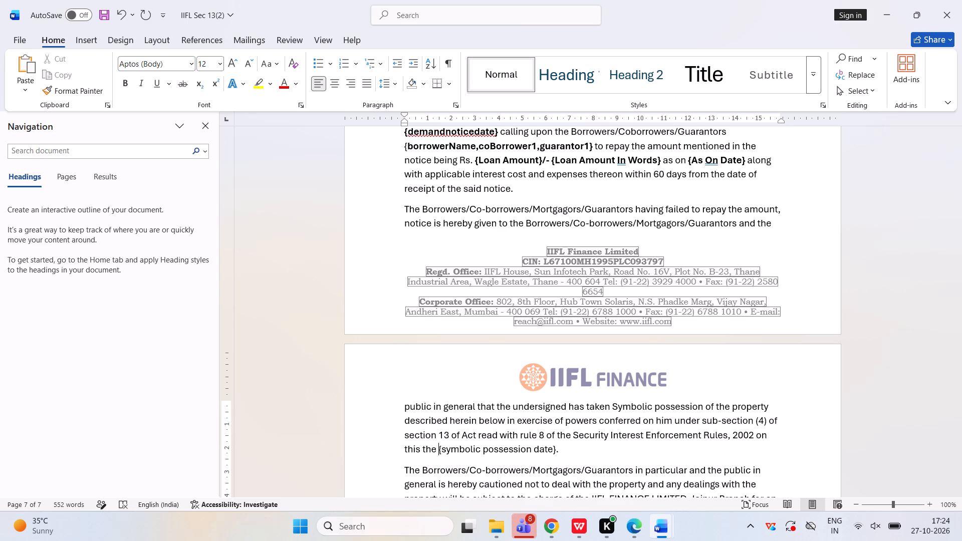
# Bold the {symbolic possession date} placeholder together with its period.
pyautogui.press('Left')
pyautogui.hotkey('ctrl', 'shift', 'Right')
pyautogui.hotkey('ctrl', 'shift', 'Right')
pyautogui.hotkey('ctrl', 'shift', 'Right')
pyautogui.hotkey('ctrl', 'shift', 'Right')
pyautogui.hotkey('ctrl', 'shift', 'Right')
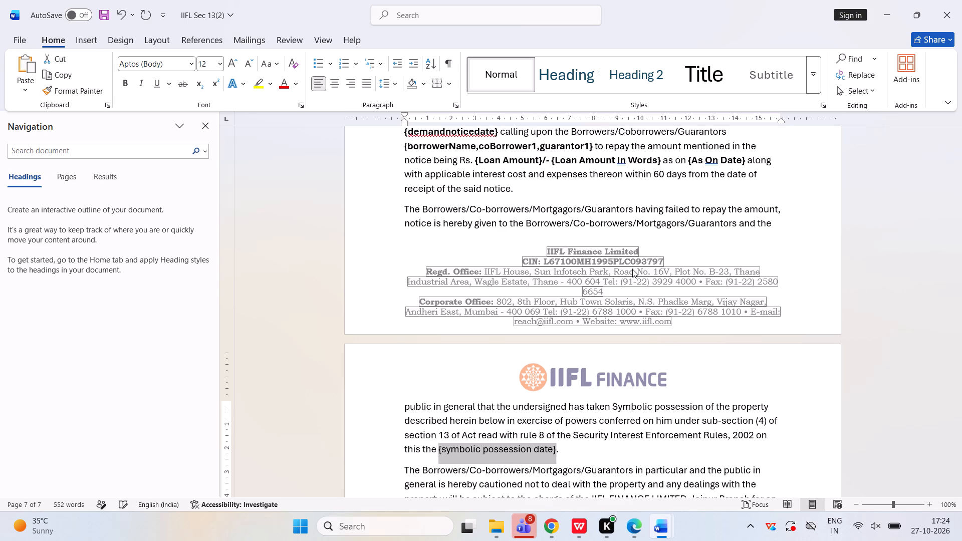
pyautogui.hotkey('ctrl', 'b')
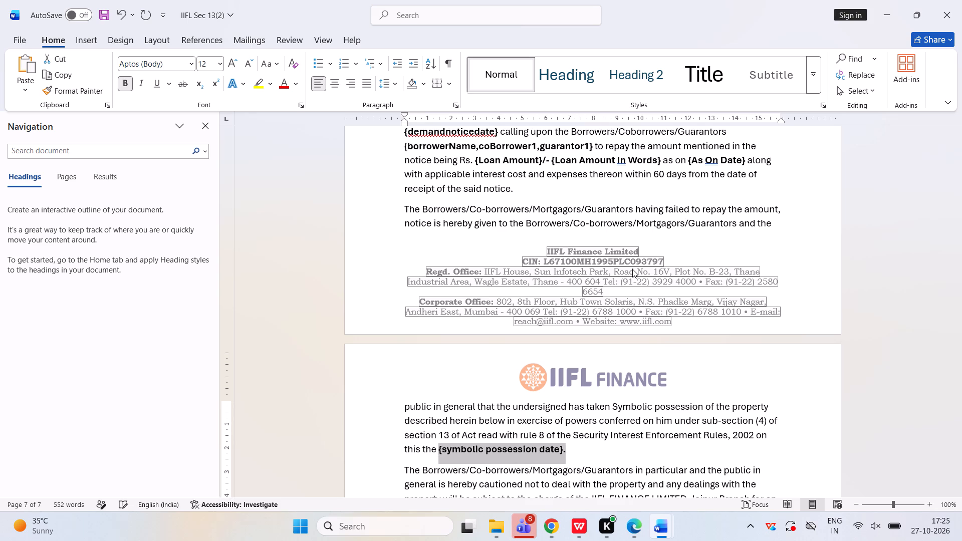
pyautogui.press('Left')
pyautogui.press('Right')
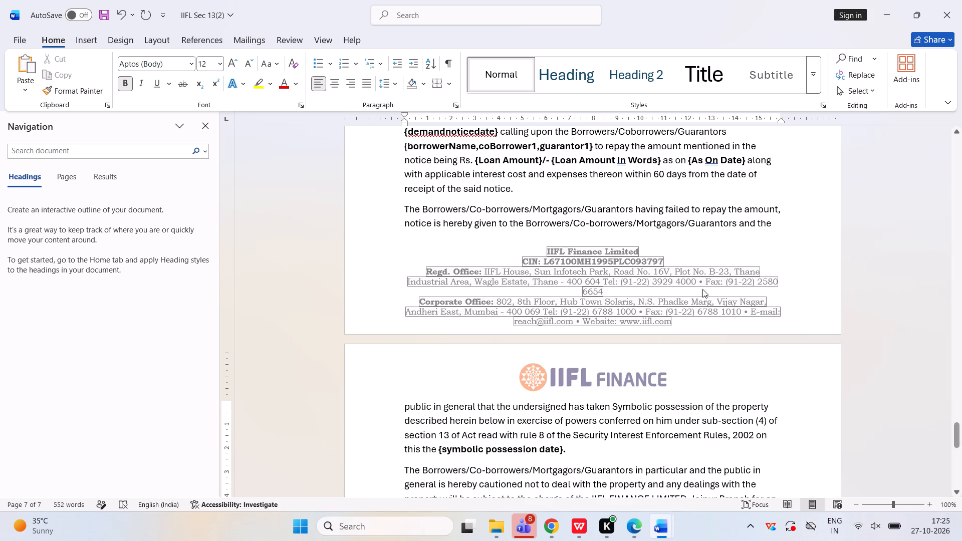
# Check the cautionary paragraph's formatting in the scanned notice in Edge, and bold IIFL FINANCE LIMITED in the matching Word paragraph.
pyautogui.hotkey('alt', 'Tab')
pyautogui.hotkey('alt', 'Tab')
pyautogui.click(637, 531)
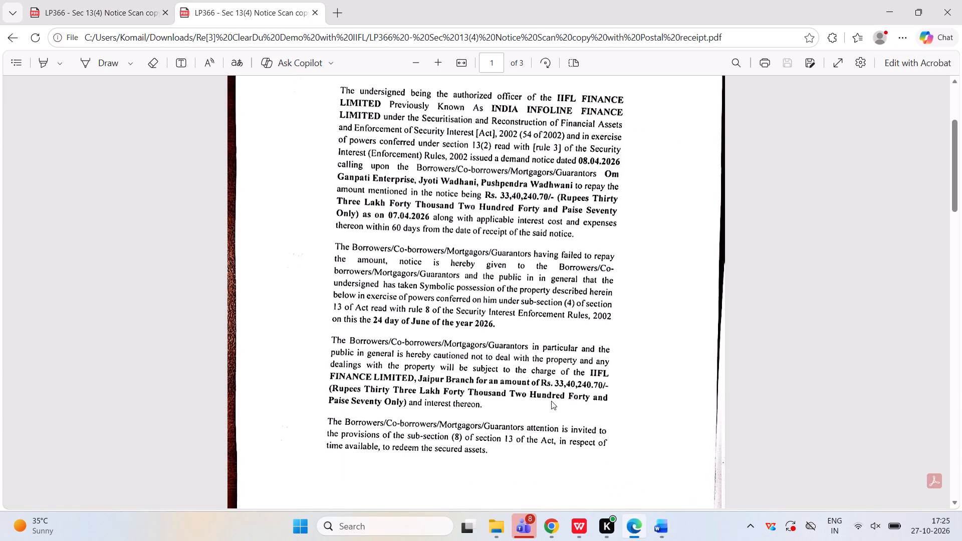
pyautogui.scroll(-2, 551, 401)
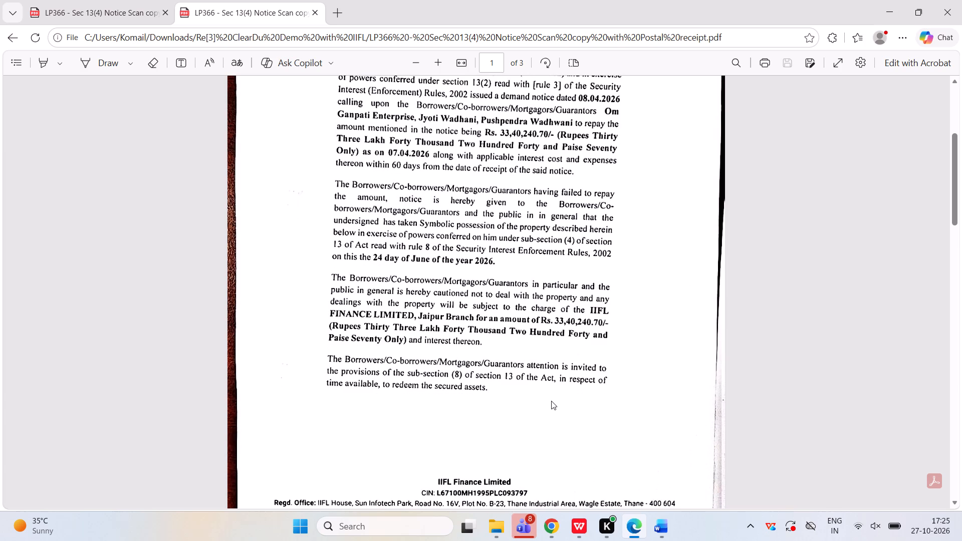
pyautogui.hotkey('alt', 'Tab')
pyautogui.scroll(-2, 551, 401)
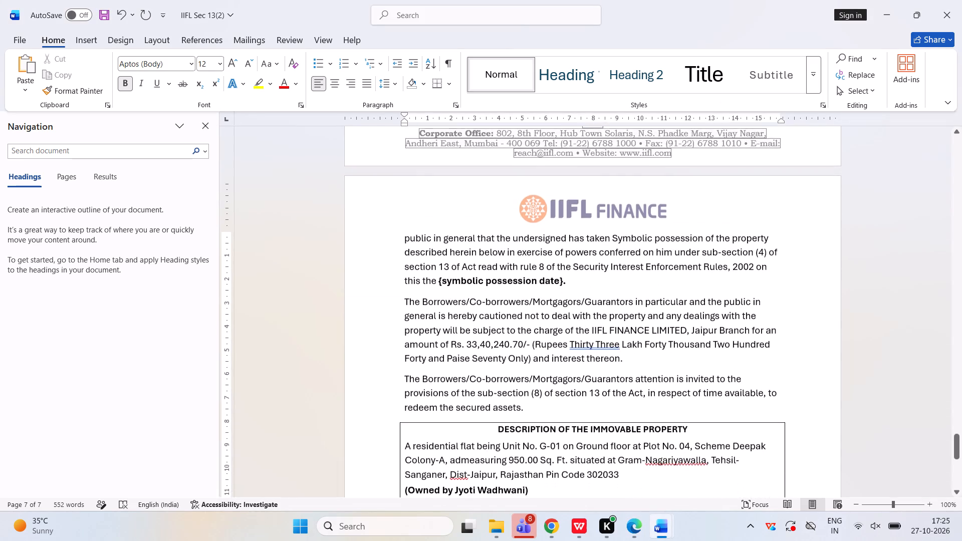
pyautogui.scroll(-1, 551, 401)
pyautogui.click(594, 307)
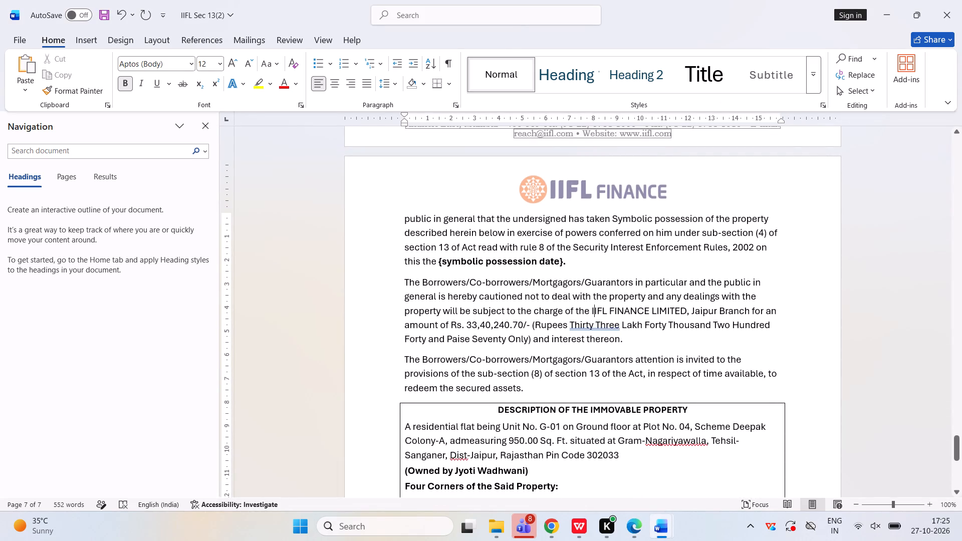
pyautogui.press('Left')
pyautogui.hotkey('ctrl', 'shift', 'Right')
pyautogui.hotkey('ctrl', 'shift', 'Right')
pyautogui.hotkey('ctrl', 'shift', 'Right')
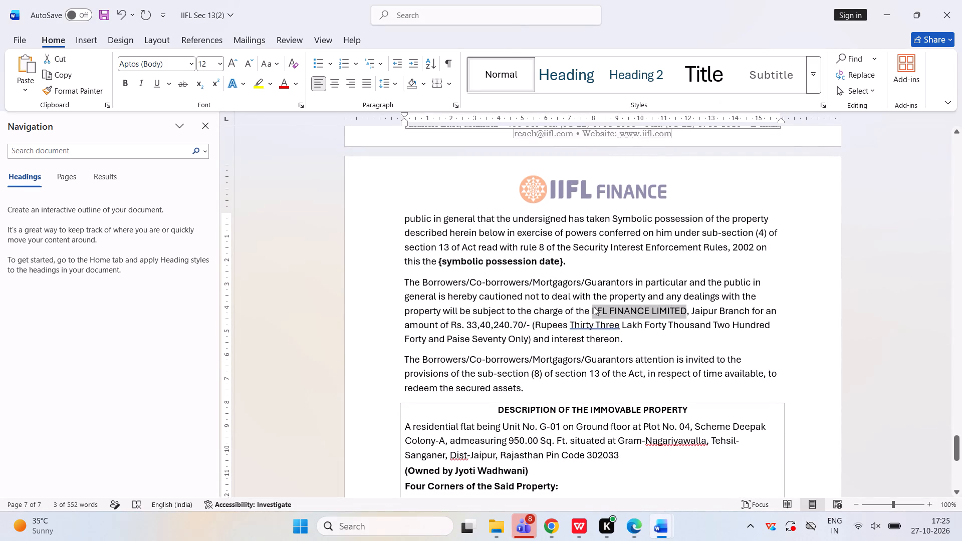
pyautogui.hotkey('ctrl', 'b')
pyautogui.press('Right')
pyautogui.press('Right')
pyautogui.hotkey('alt', 'Tab')
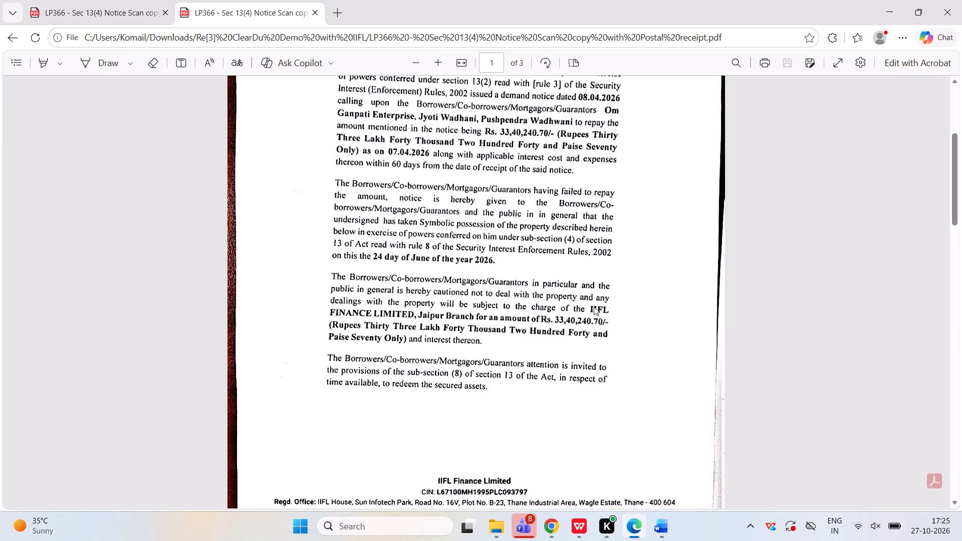
pyautogui.hotkey('alt', 'Tab')
# Switch to Chrome and add a Text field titled branchname to Fields Config, neither primary nor required.
pyautogui.press('Right')
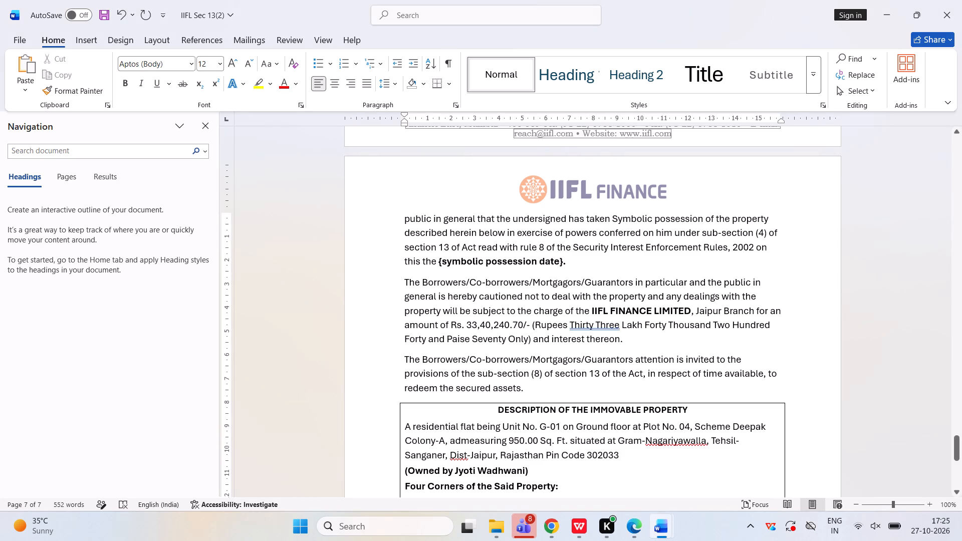
pyautogui.click(550, 538)
pyautogui.click(501, 451)
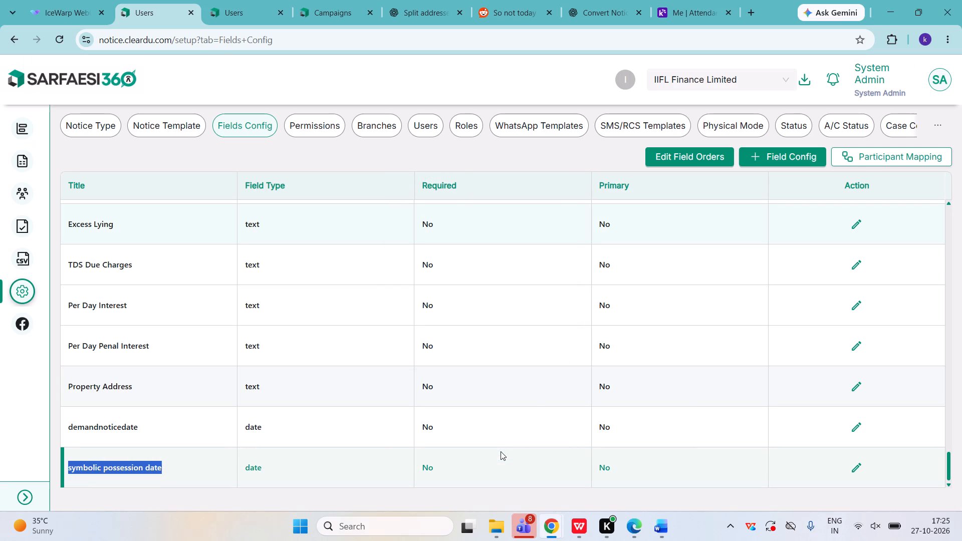
pyautogui.scroll(-2, 516, 434)
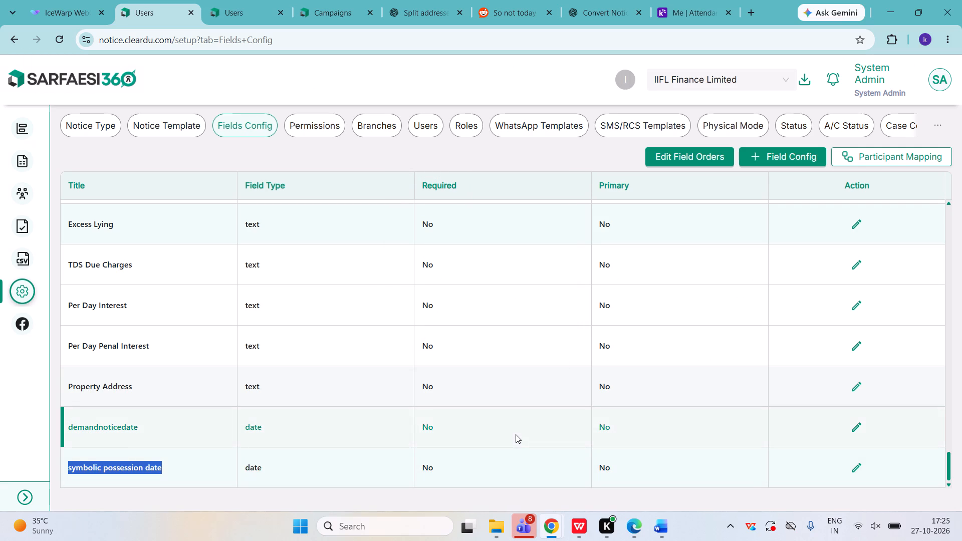
pyautogui.scroll(-1, 516, 434)
pyautogui.click(778, 158)
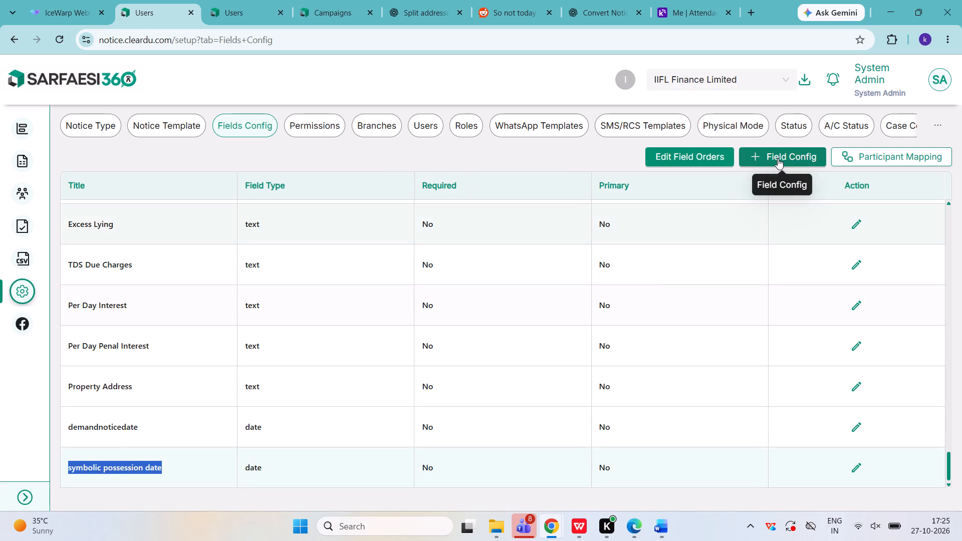
pyautogui.click(411, 237)
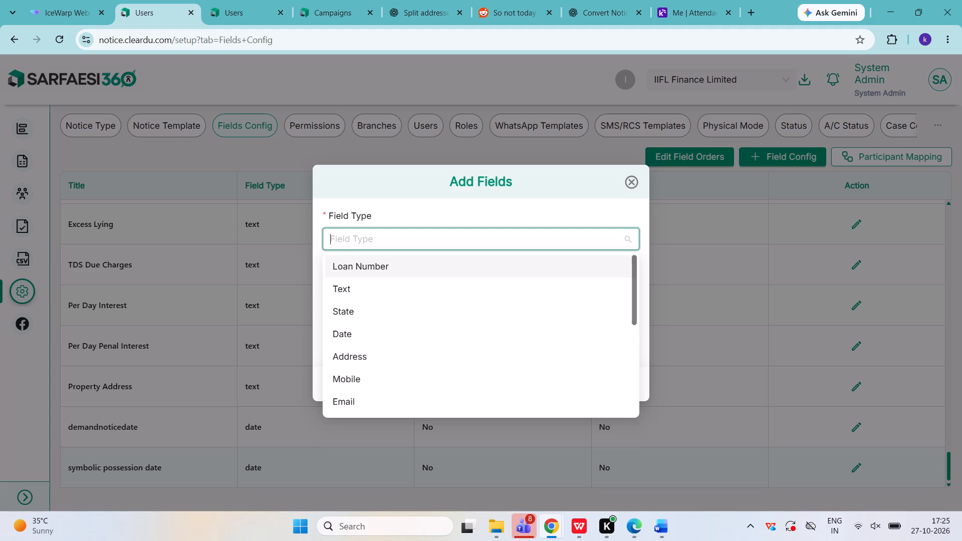
pyautogui.write('tex')
pyautogui.press('Return')
pyautogui.press('Tab')
pyautogui.press('Tab')
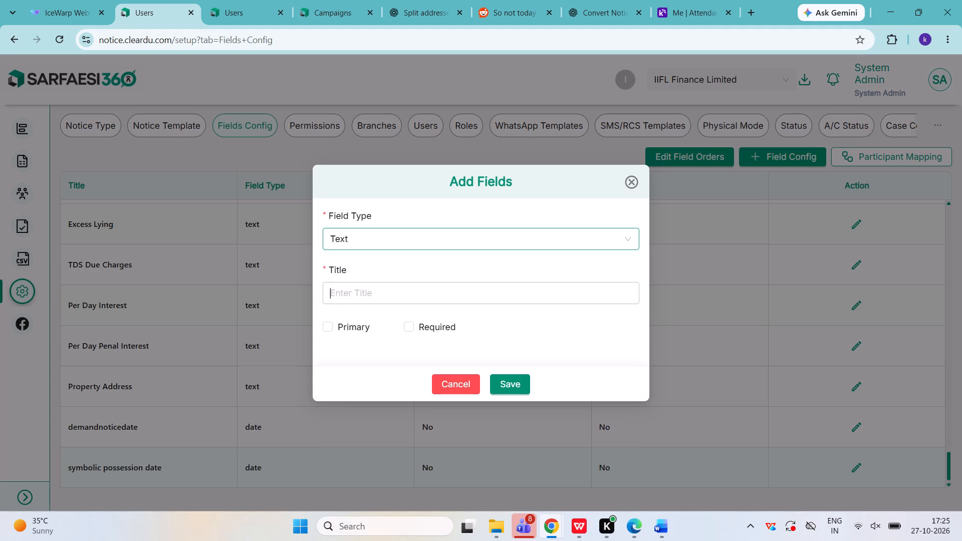
pyautogui.write('branch')
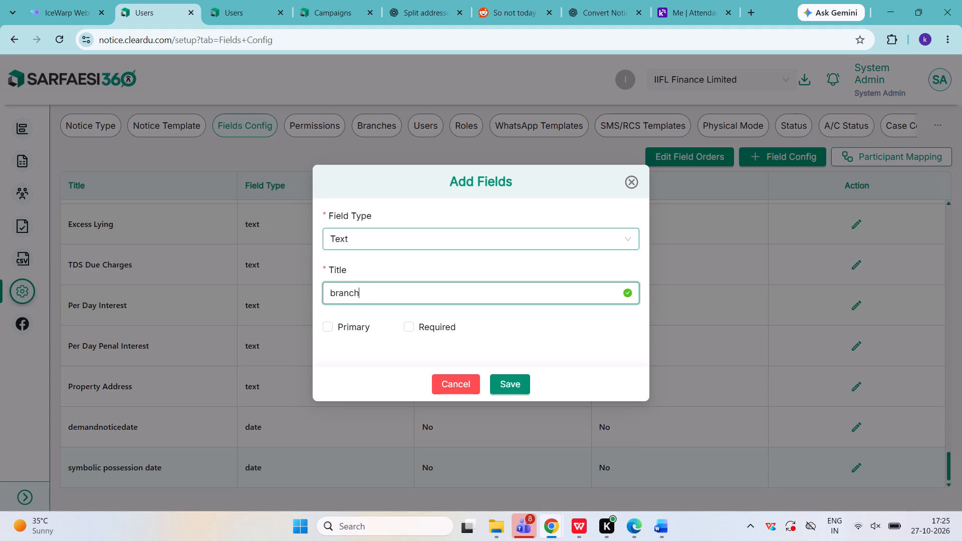
pyautogui.write('name')
pyautogui.press('Tab')
pyautogui.press('Tab')
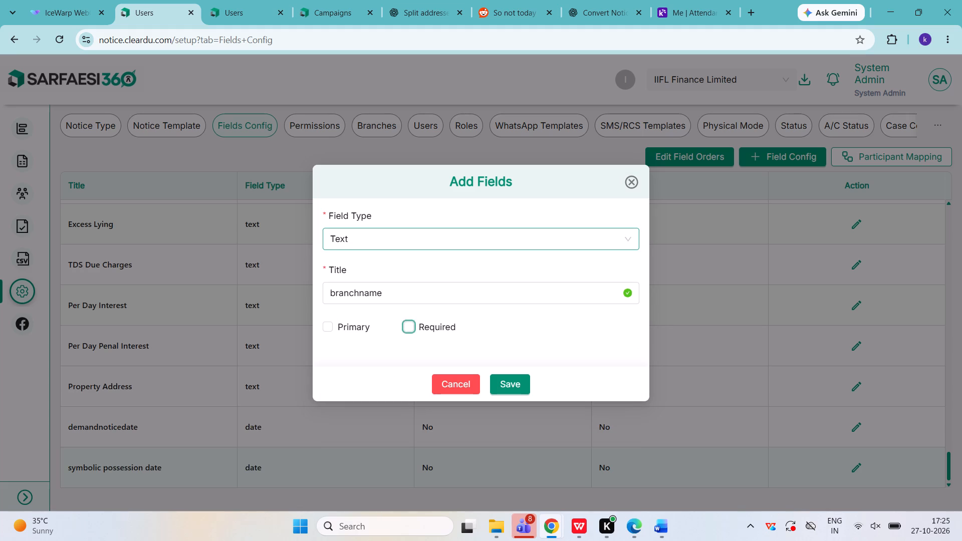
pyautogui.press('Tab')
pyautogui.press('Tab')
pyautogui.press('Return')
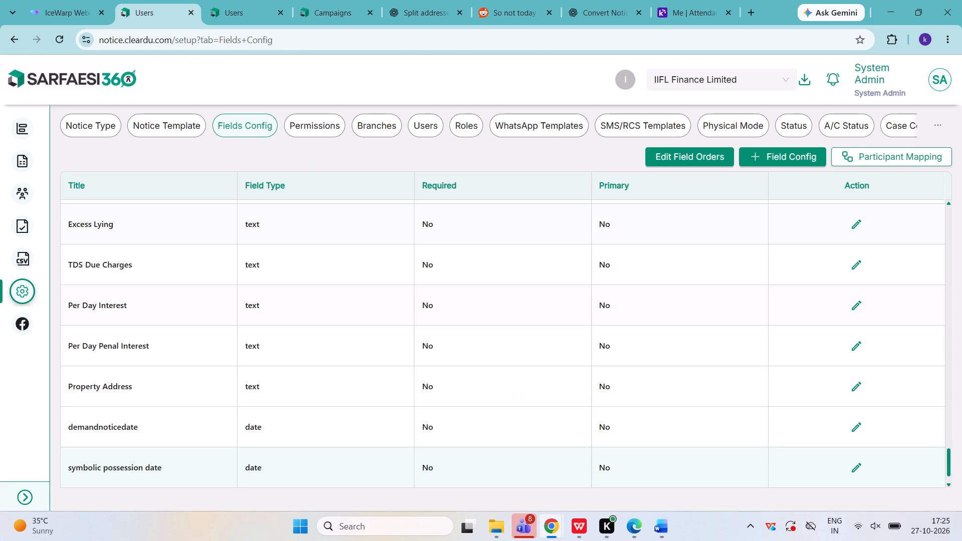
# Copy the branchname field title from the end of the Fields Config list.
pyautogui.scroll(1, 298, 290)
pyautogui.scroll(-5, 298, 290)
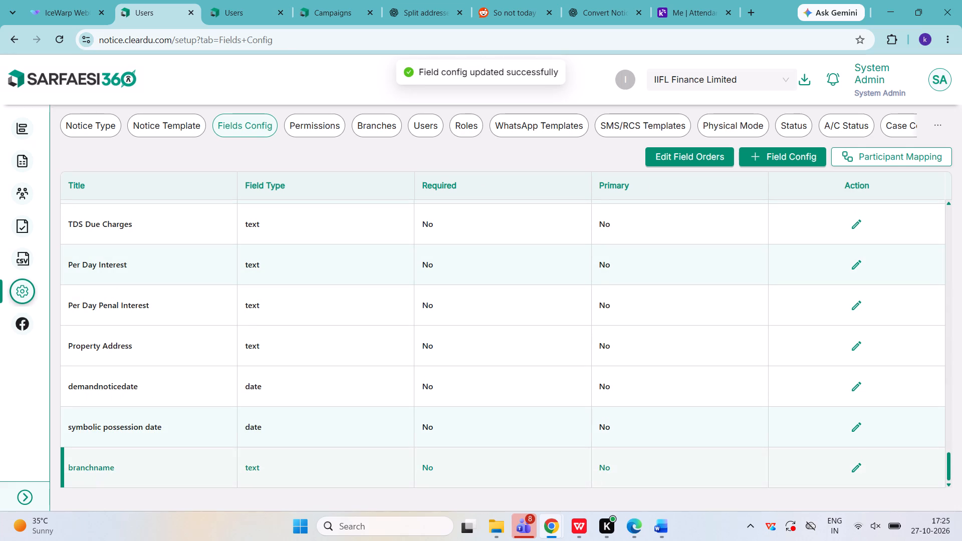
pyautogui.doubleClick(98, 466)
pyautogui.hotkey('ctrl', 'c')
pyautogui.hotkey('ctrl', 'c')
# Back in Word, replace "Jaipur Branch" after IIFL FINANCE LIMITED with the copied branchname title followed by a space.
pyautogui.hotkey('alt', 'Tab')
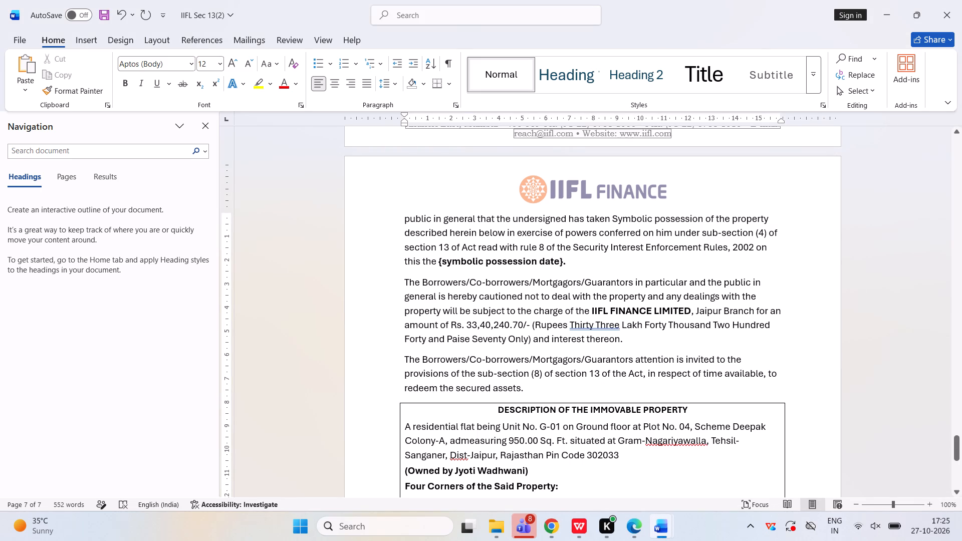
pyautogui.hotkey('ctrl', 'shift', 'Right')
pyautogui.hotkey('ctrl', 'shift', 'Right')
pyautogui.hotkey('ctrl', 'v')
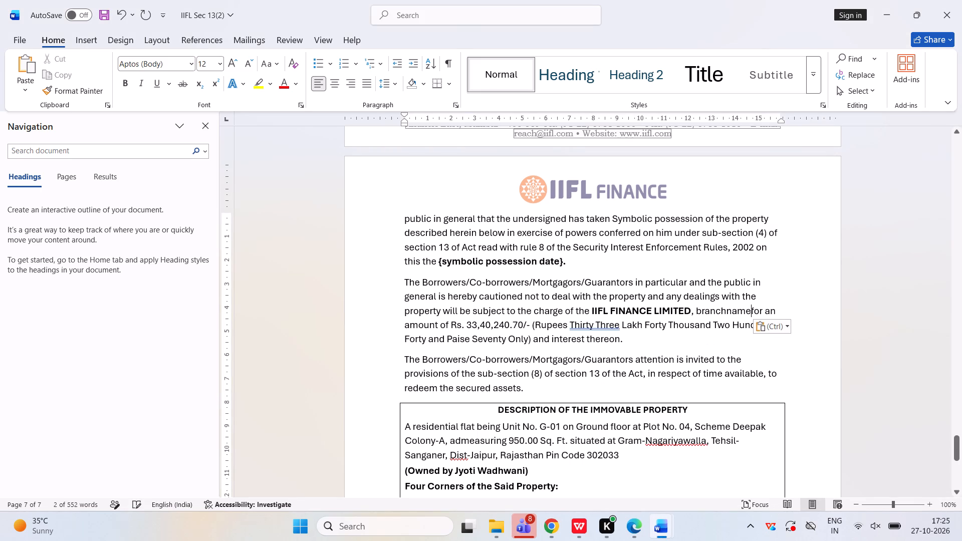
pyautogui.press('space')
pyautogui.press('Left')
pyautogui.press('pagedown')
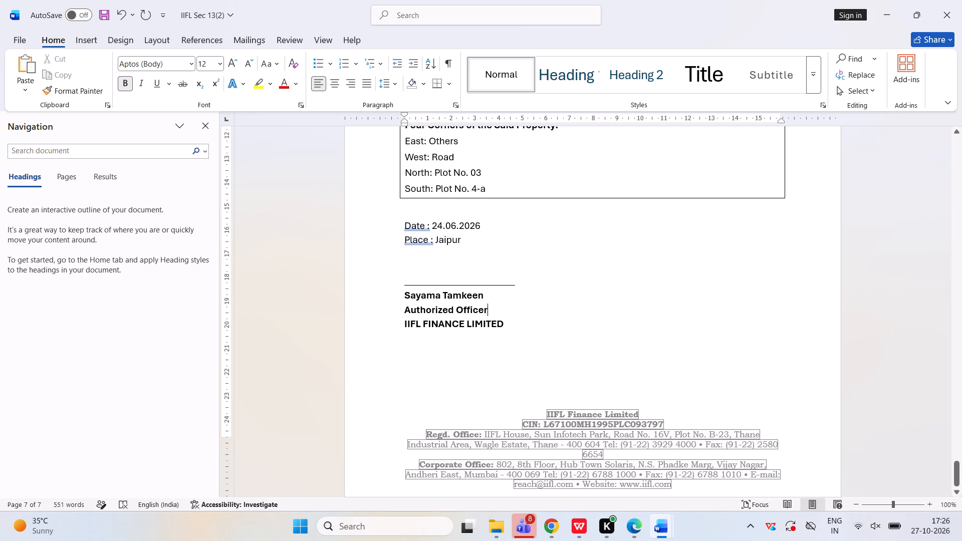
pyautogui.hotkey('ctrl', 'z')
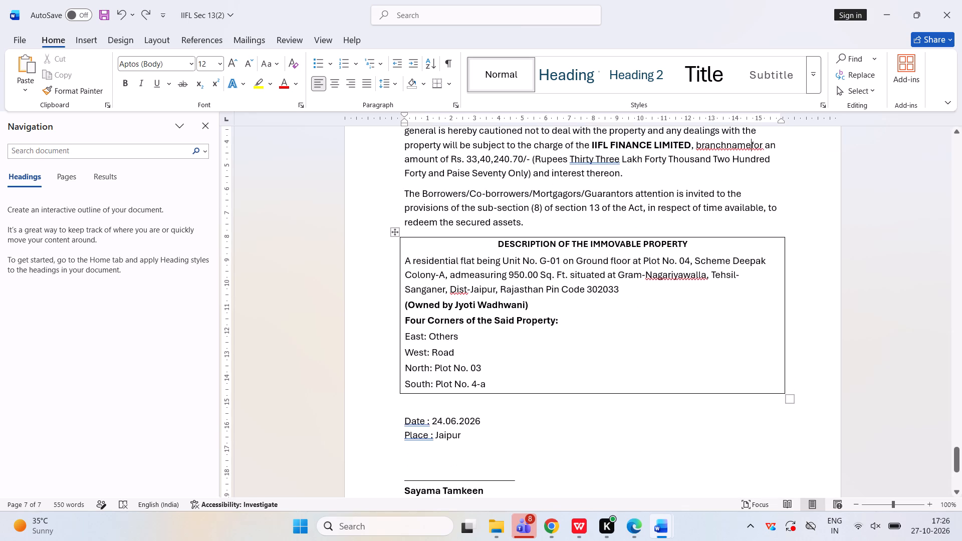
pyautogui.press('space')
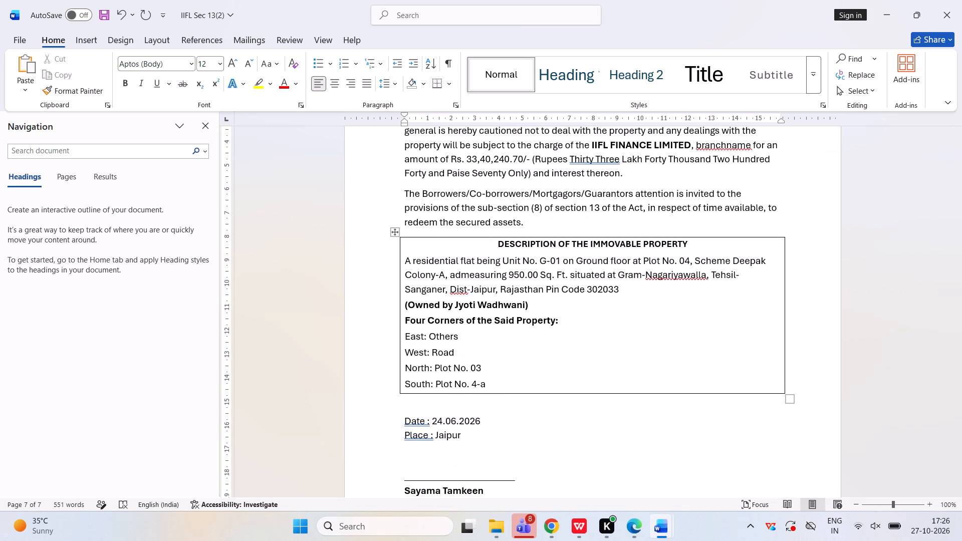
# Enclose branchname in curly braces, removing the space before the closing brace.
pyautogui.hotkey('shift', '}')
pyautogui.hotkey('ctrl', 'Left')
pyautogui.press('BackSpace')
pyautogui.hotkey('ctrl', 'Left')
pyautogui.hotkey('ctrl', 'Left')
pyautogui.hotkey('ctrl', 'Right')
pyautogui.hotkey('shift', '{')
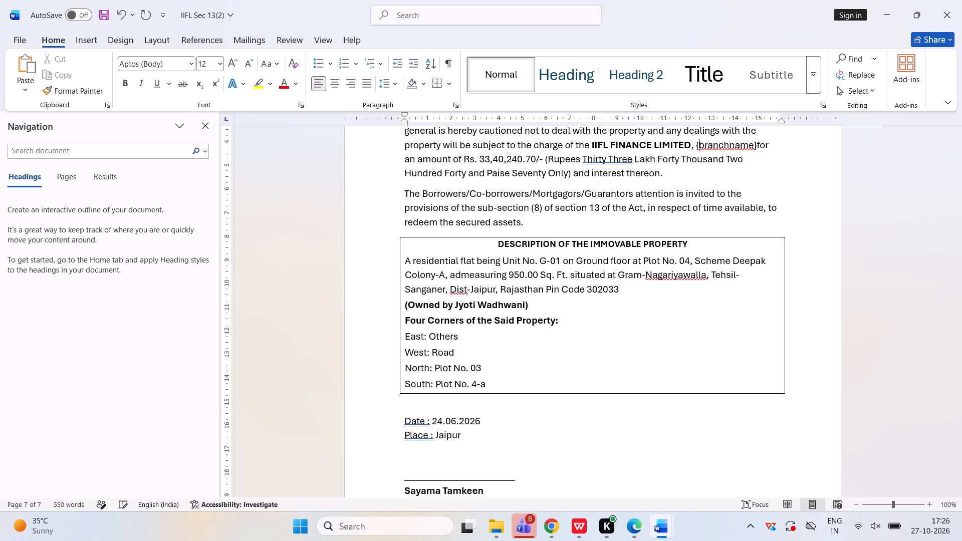
# Bold the {branchname} placeholder and insert a space between it and "for".
pyautogui.scroll(1, 741, 316)
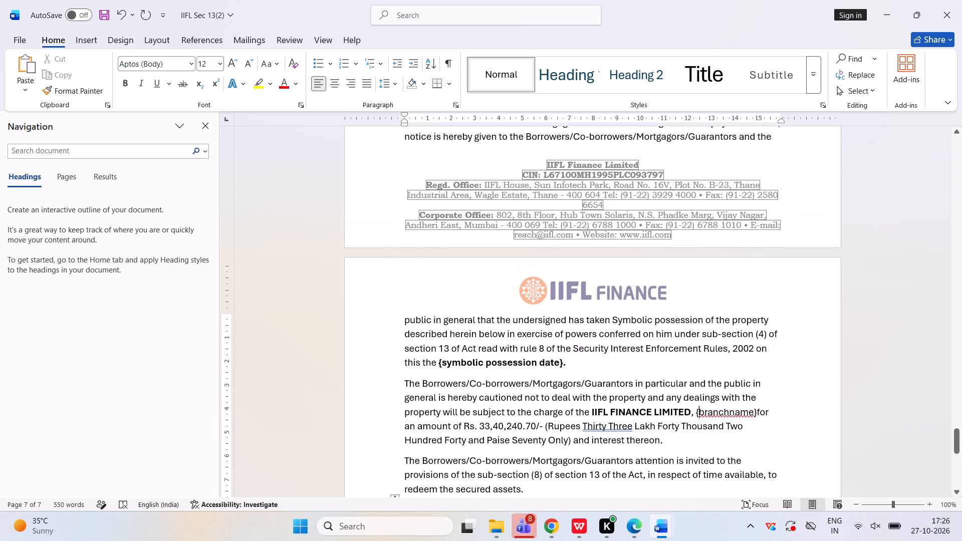
pyautogui.press('Left')
pyautogui.hotkey('ctrl', 'shift', 'Right')
pyautogui.hotkey('ctrl', 'shift', 'Right')
pyautogui.hotkey('ctrl', 'shift', 'Right')
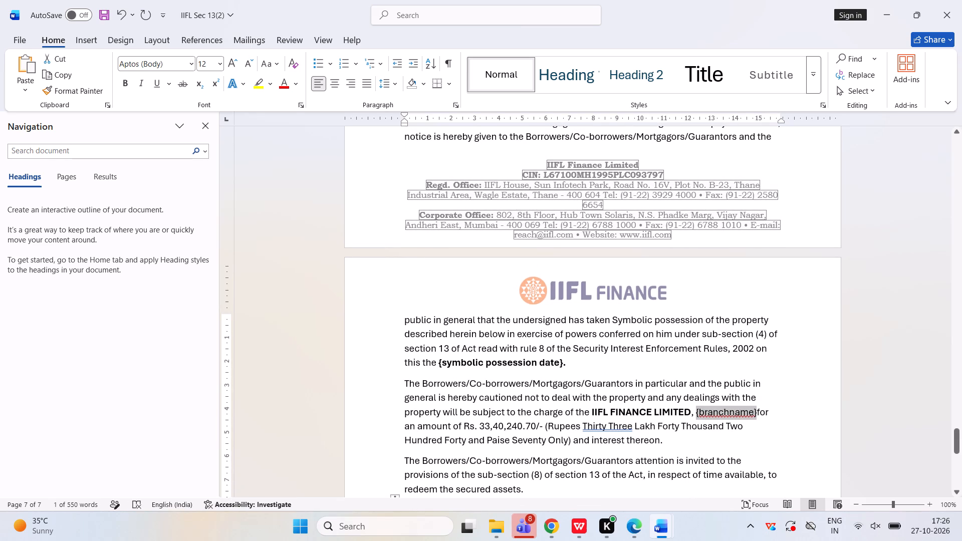
pyautogui.hotkey('ctrl', 'b')
pyautogui.press('Right')
pyautogui.press('Left')
pyautogui.press('Right')
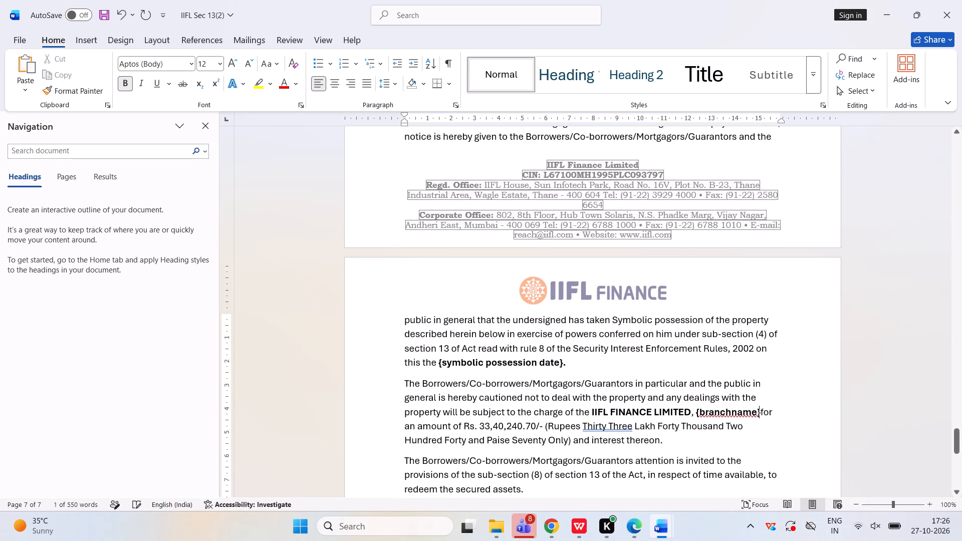
pyautogui.press('space')
pyautogui.press('Right')
pyautogui.press('Left')
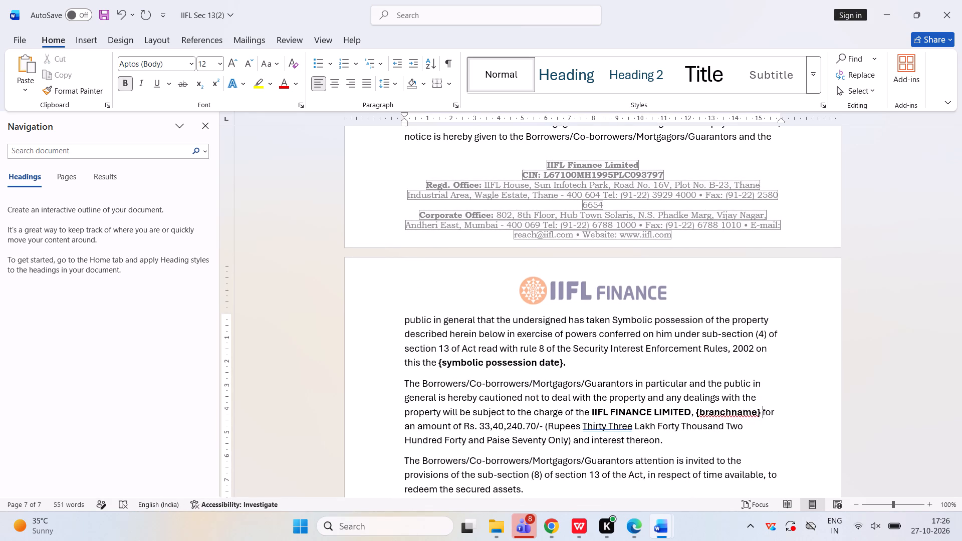
pyautogui.scroll(-1, 679, 329)
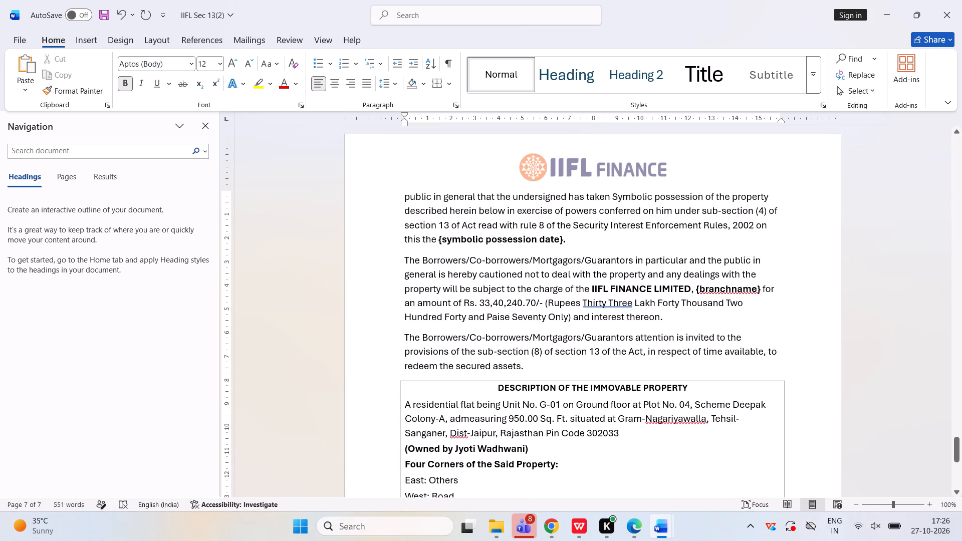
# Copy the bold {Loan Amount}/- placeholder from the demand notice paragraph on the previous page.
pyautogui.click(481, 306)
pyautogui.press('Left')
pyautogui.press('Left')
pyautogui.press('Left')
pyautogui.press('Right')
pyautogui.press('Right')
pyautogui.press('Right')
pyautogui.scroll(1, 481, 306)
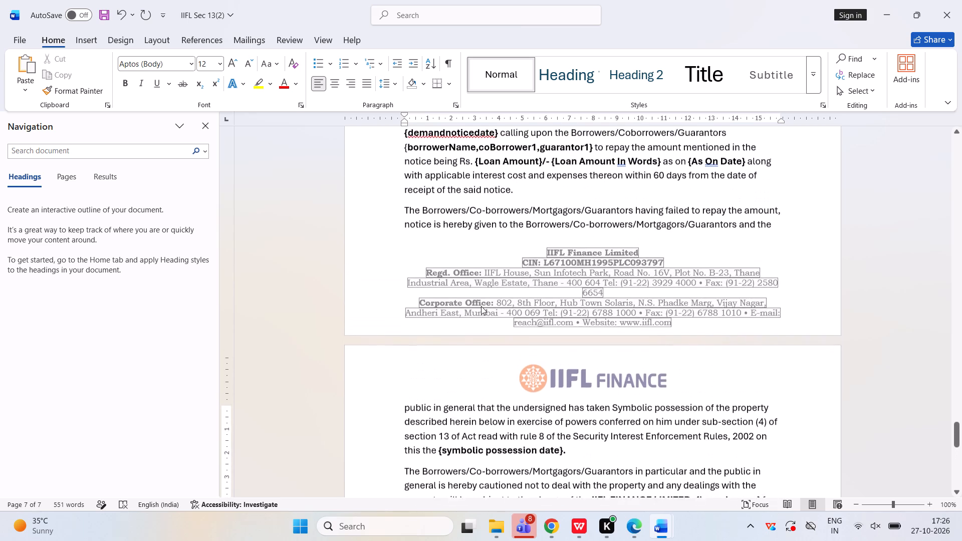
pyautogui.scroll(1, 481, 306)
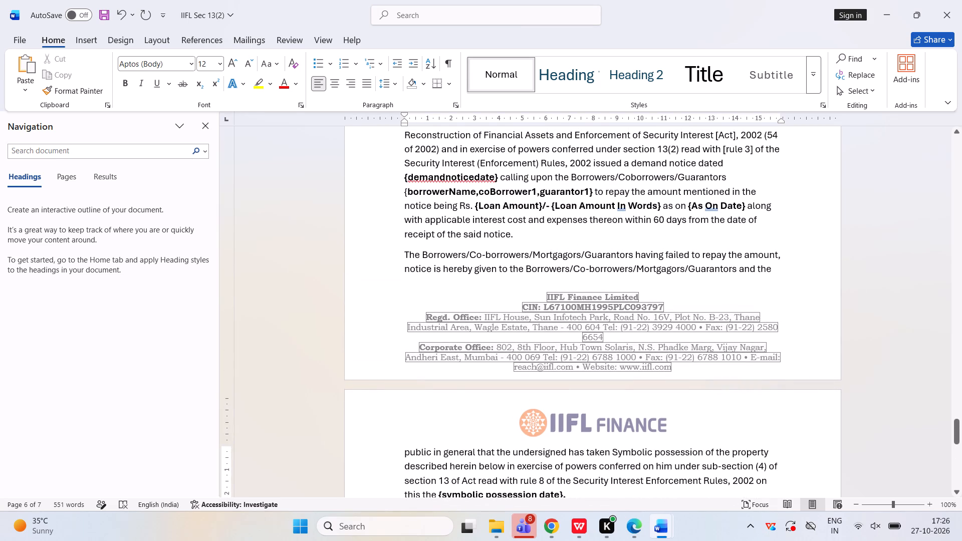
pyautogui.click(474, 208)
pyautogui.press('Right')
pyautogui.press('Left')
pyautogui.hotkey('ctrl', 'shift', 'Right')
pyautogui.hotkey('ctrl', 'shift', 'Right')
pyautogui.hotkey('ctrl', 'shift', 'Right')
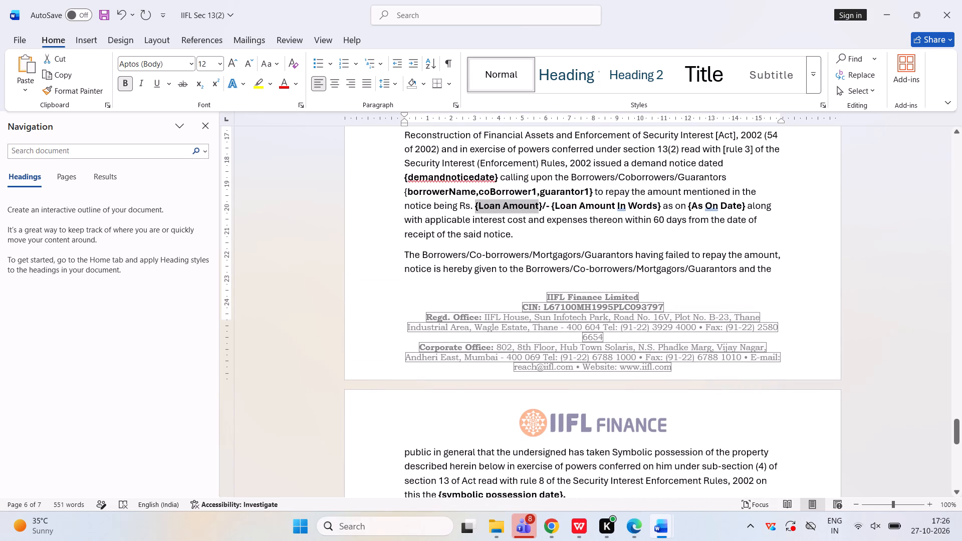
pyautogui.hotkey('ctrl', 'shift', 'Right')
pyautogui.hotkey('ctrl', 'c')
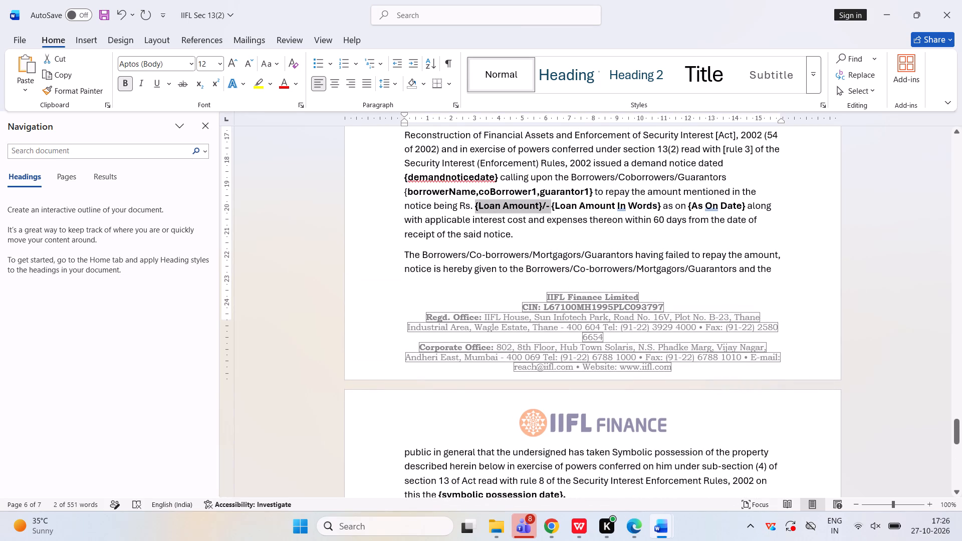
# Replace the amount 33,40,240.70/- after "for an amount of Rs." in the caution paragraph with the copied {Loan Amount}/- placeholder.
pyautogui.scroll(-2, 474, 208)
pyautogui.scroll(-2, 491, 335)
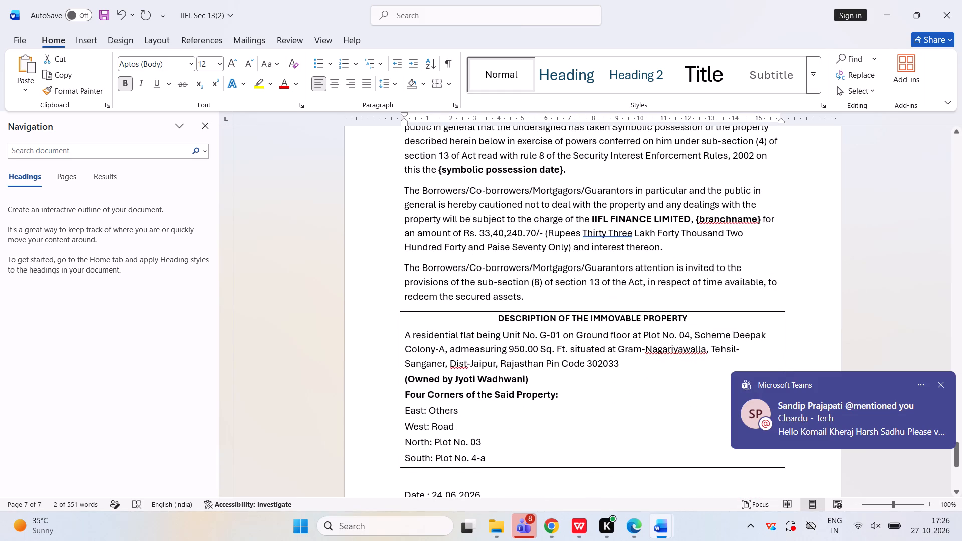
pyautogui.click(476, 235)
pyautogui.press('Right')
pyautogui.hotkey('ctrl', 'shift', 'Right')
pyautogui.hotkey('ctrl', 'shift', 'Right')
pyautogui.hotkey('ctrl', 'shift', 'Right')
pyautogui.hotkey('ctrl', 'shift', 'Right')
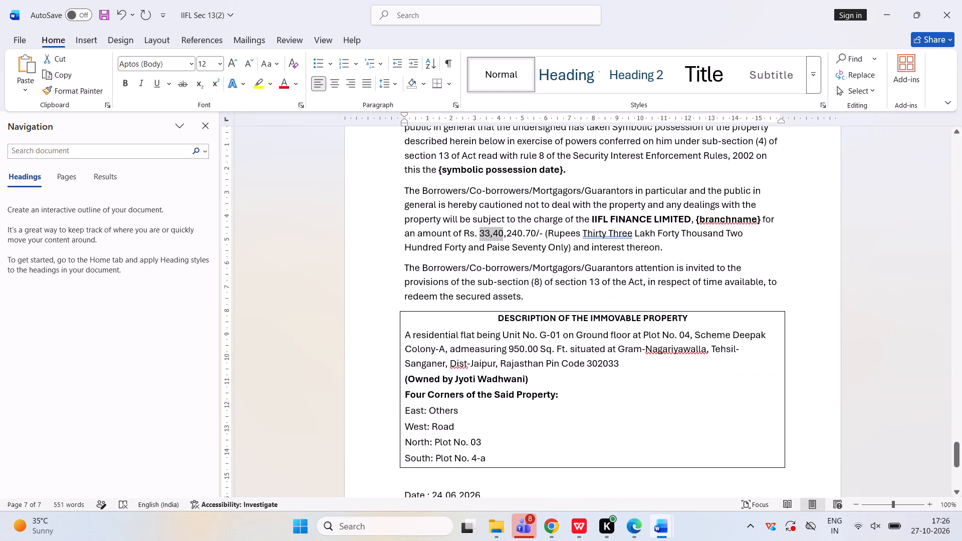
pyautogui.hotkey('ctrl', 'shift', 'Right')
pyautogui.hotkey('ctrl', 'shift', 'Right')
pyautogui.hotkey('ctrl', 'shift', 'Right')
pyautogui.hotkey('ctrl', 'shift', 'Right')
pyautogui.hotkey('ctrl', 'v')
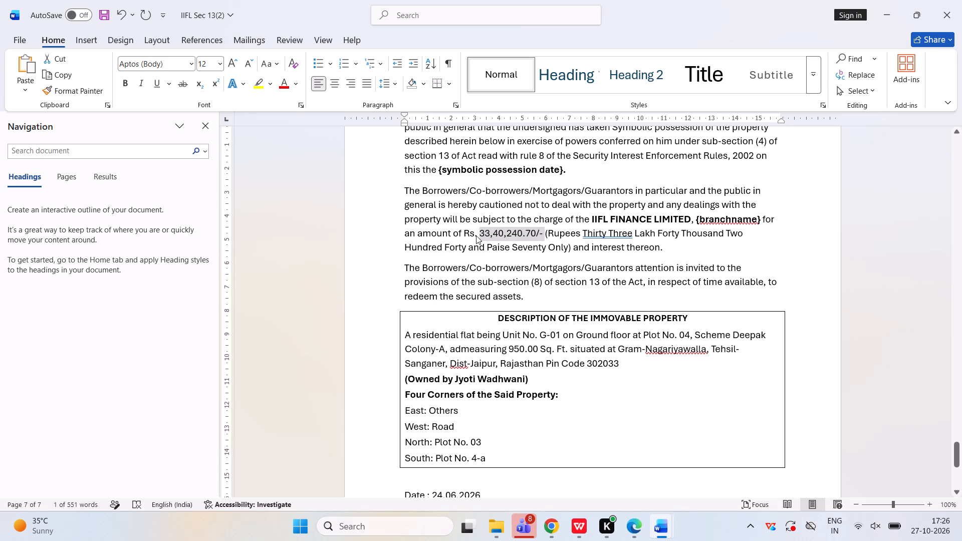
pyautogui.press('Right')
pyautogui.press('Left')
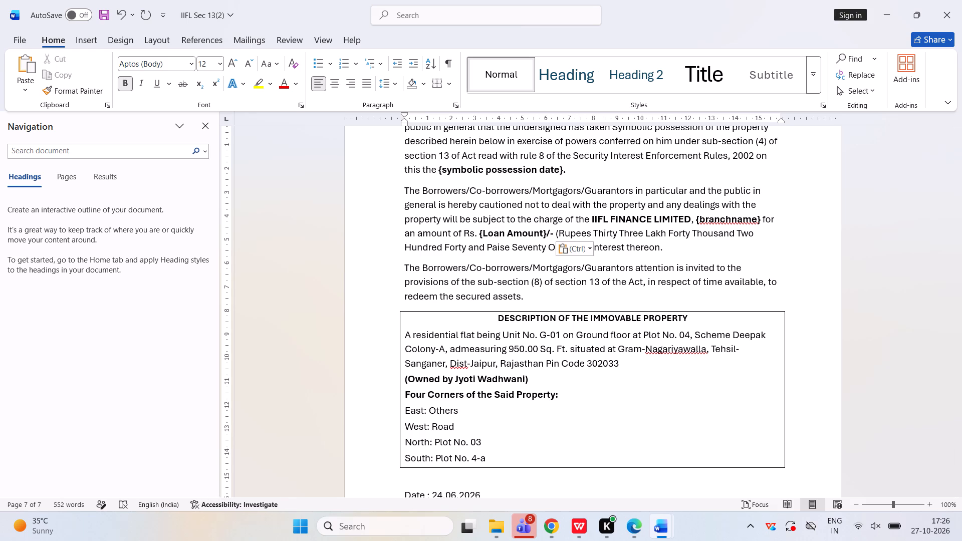
# Copy "{Loan Amount}/- {Loan Amount In Words}" from the demand notice paragraph on the previous page.
pyautogui.scroll(2, 476, 235)
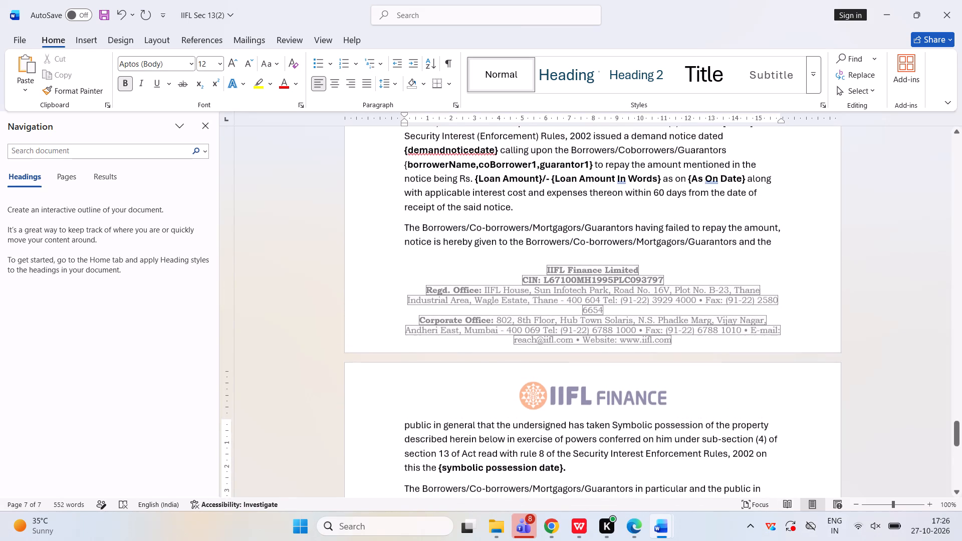
pyautogui.moveTo(474, 175); pyautogui.dragTo(499, 182)
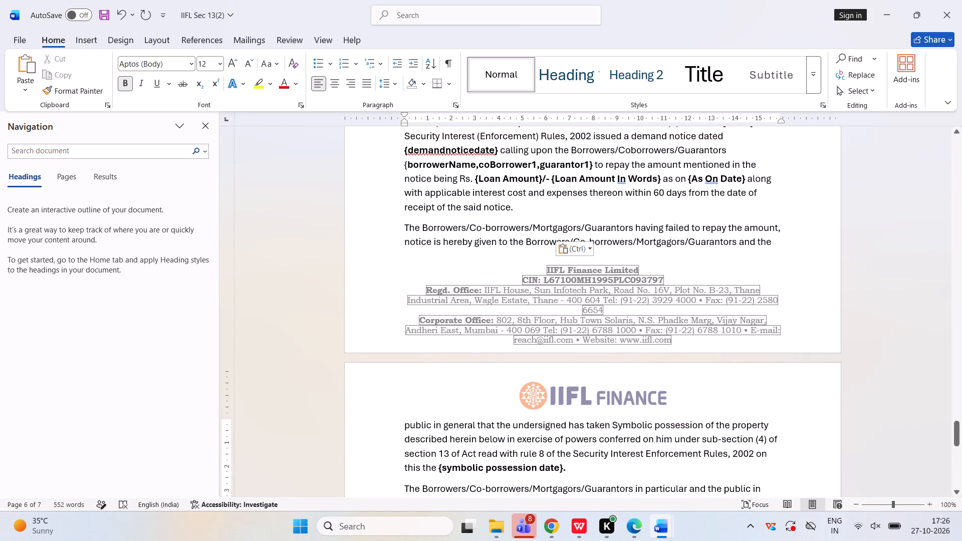
pyautogui.moveTo(499, 182); pyautogui.dragTo(660, 174)
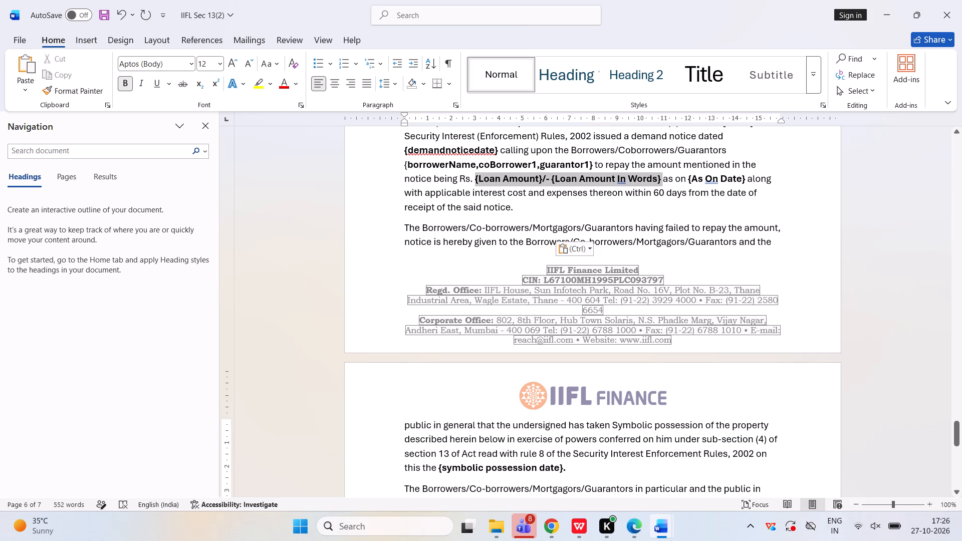
pyautogui.hotkey('ctrl', 'c')
pyautogui.hotkey('ctrl', 'c')
# In the caution paragraph, replace {Loan Amount}/- and the bracketed rupee amount in words with the copied {Loan Amount}/- {Loan Amount In Words}.
pyautogui.scroll(-2, 660, 174)
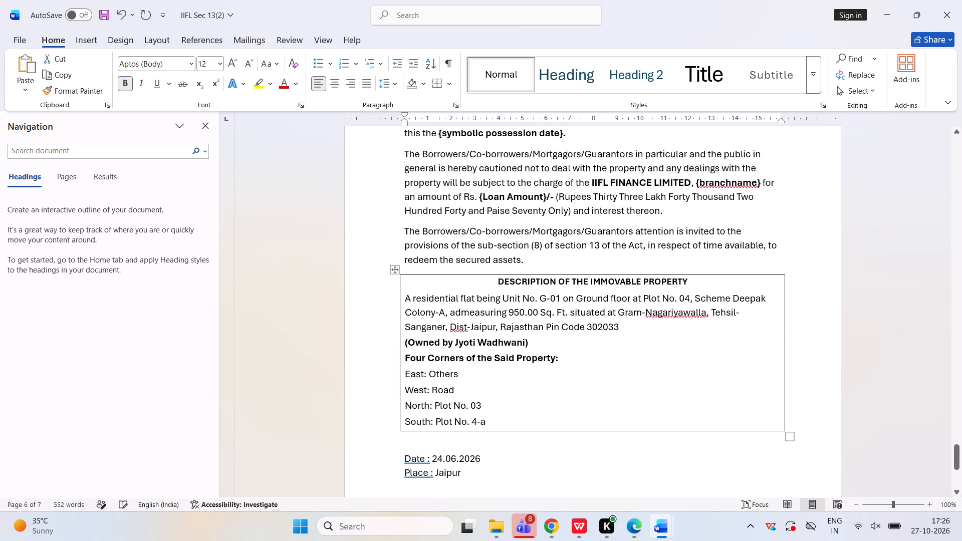
pyautogui.click(480, 194)
pyautogui.press('Left')
pyautogui.press('Right')
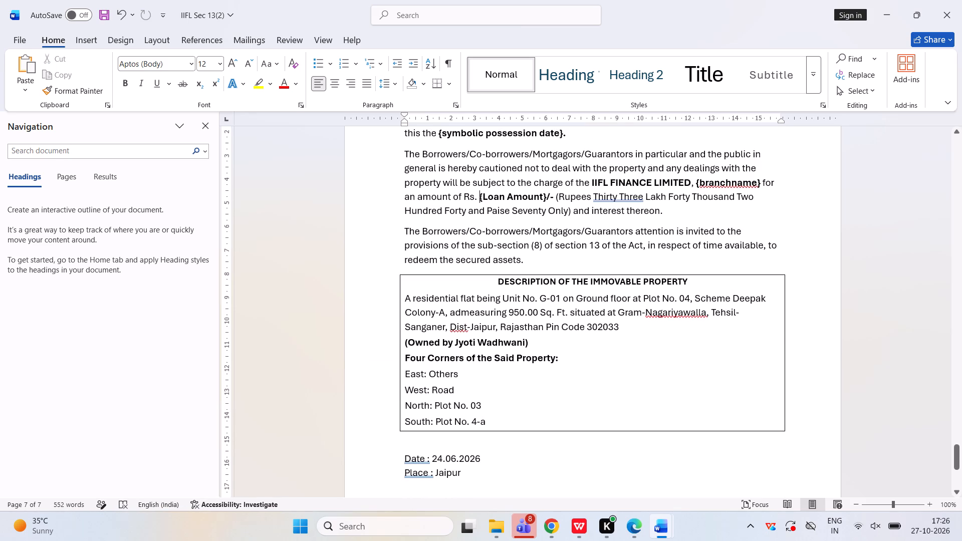
pyautogui.hotkey('ctrl', 'shift', 'Right')
pyautogui.hotkey('ctrl', 'shift', 'Right')
pyautogui.hotkey('ctrl', 'shift', 'Right')
pyautogui.hotkey('ctrl', 'shift', 'Right')
pyautogui.hotkey('ctrl', 'shift', 'Right')
pyautogui.hotkey('ctrl', 'shift', 'Right')
pyautogui.hotkey('ctrl', 'shift', 'Right')
pyautogui.hotkey('ctrl', 'shift', 'Right')
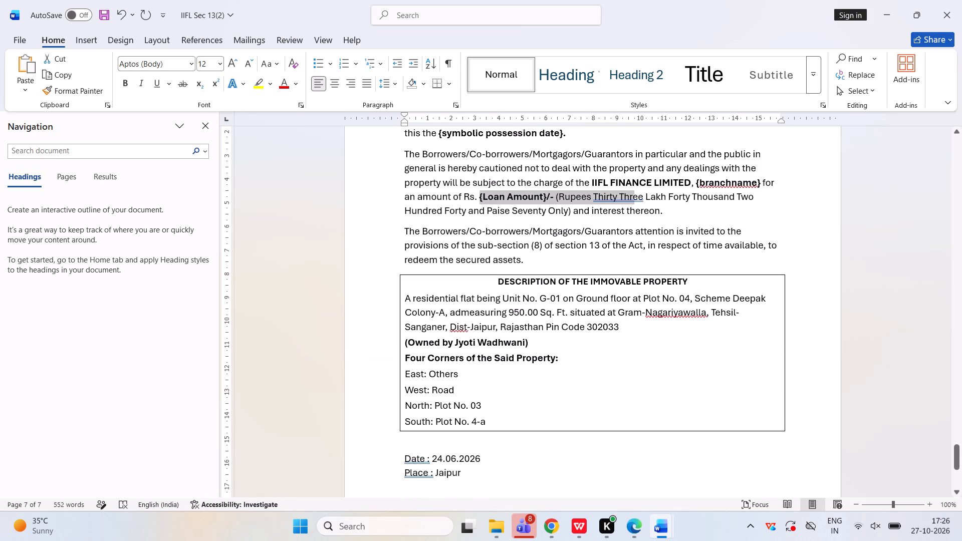
pyautogui.hotkey('ctrl', 'shift', 'Right')
pyautogui.hotkey('ctrl', 'shift', 'Right')
pyautogui.hotkey('ctrl', 'shift', 'Right')
pyautogui.hotkey('ctrl', 'shift', 'Right')
pyautogui.hotkey('ctrl', 'shift', 'Right')
pyautogui.hotkey('ctrl', 'shift', 'Right')
pyautogui.hotkey('ctrl', 'shift', 'Right')
pyautogui.hotkey('ctrl', 'shift', 'Right')
pyautogui.hotkey('ctrl', 'shift', 'Right')
pyautogui.hotkey('ctrl', 'shift', 'Right')
pyautogui.hotkey('ctrl', 'shift', 'Right')
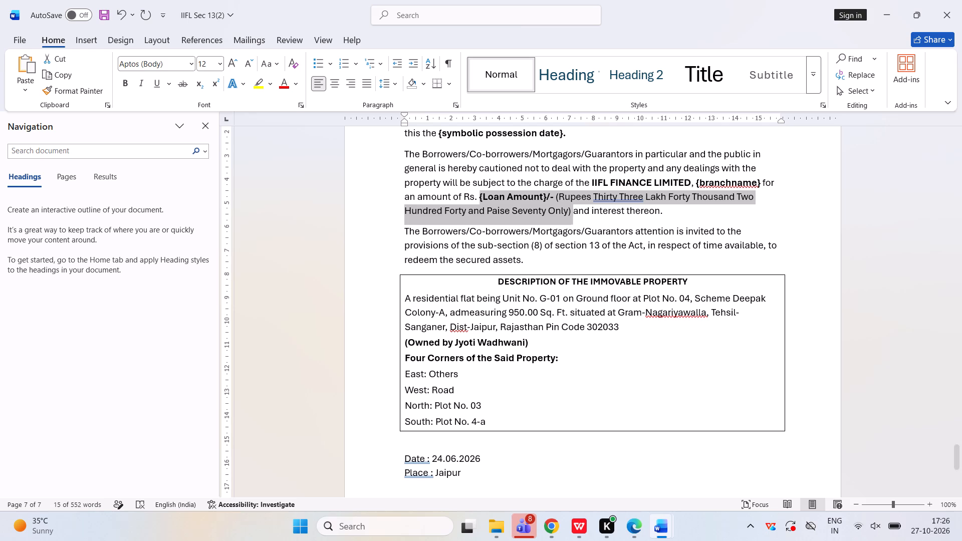
pyautogui.hotkey('ctrl', 'v')
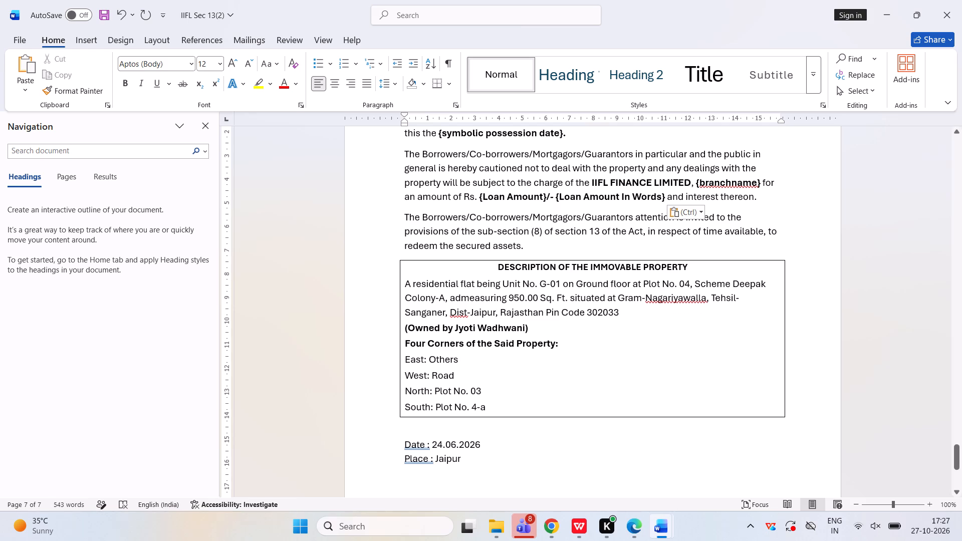
pyautogui.click(560, 234)
# Check the immovable property description on the second page of the scanned notice in Edge, and return to Word.
pyautogui.scroll(-1, 560, 234)
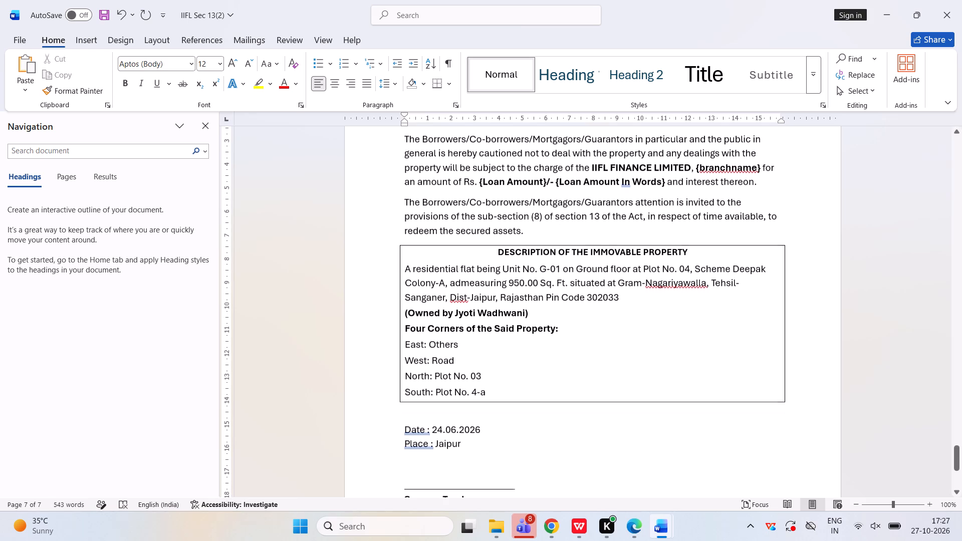
pyautogui.hotkey('alt', 'Tab')
pyautogui.hotkey('alt', 'Tab')
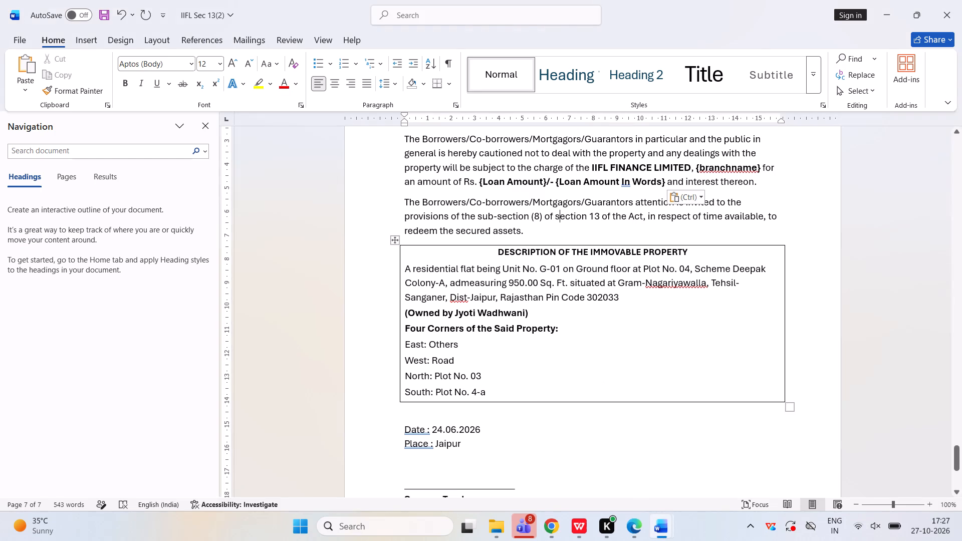
pyautogui.click(631, 524)
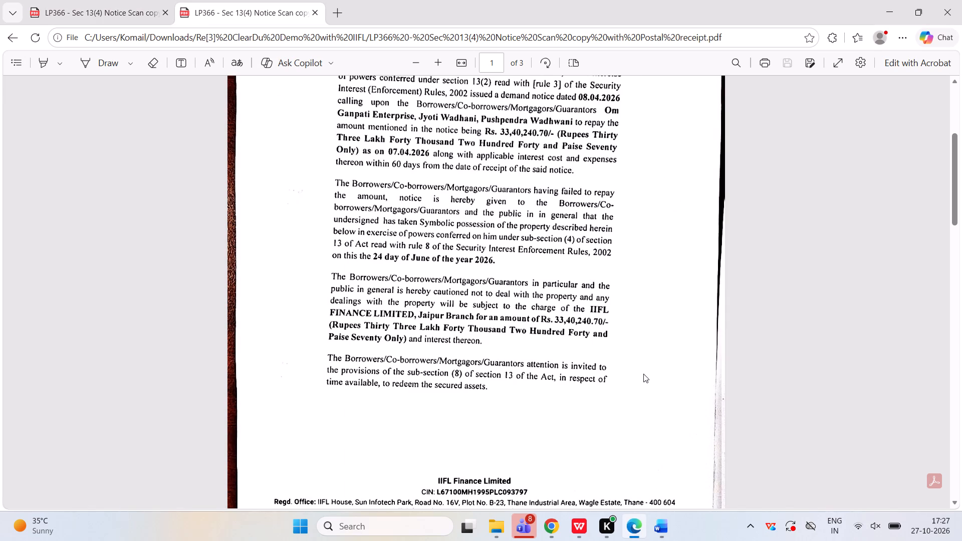
pyautogui.scroll(-5, 643, 374)
pyautogui.scroll(1, 643, 374)
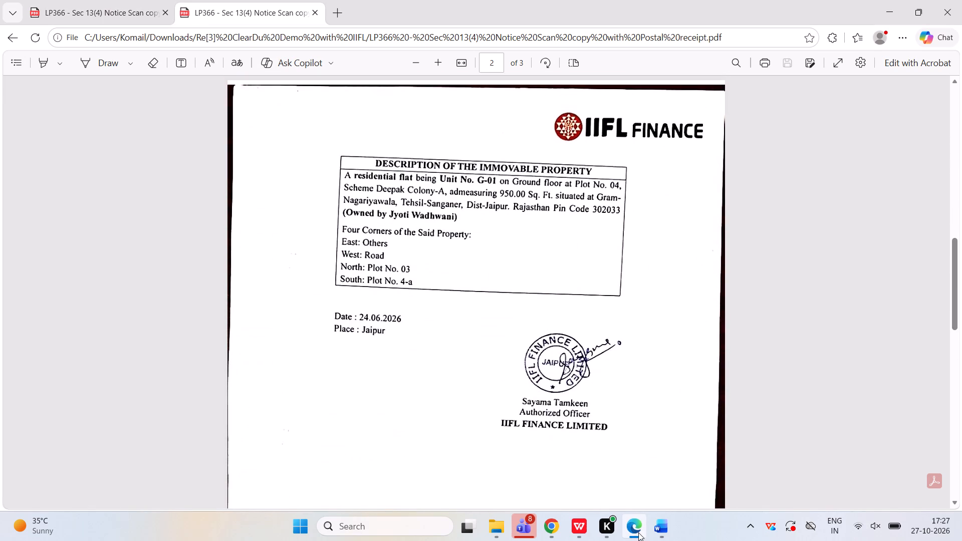
pyautogui.click(637, 532)
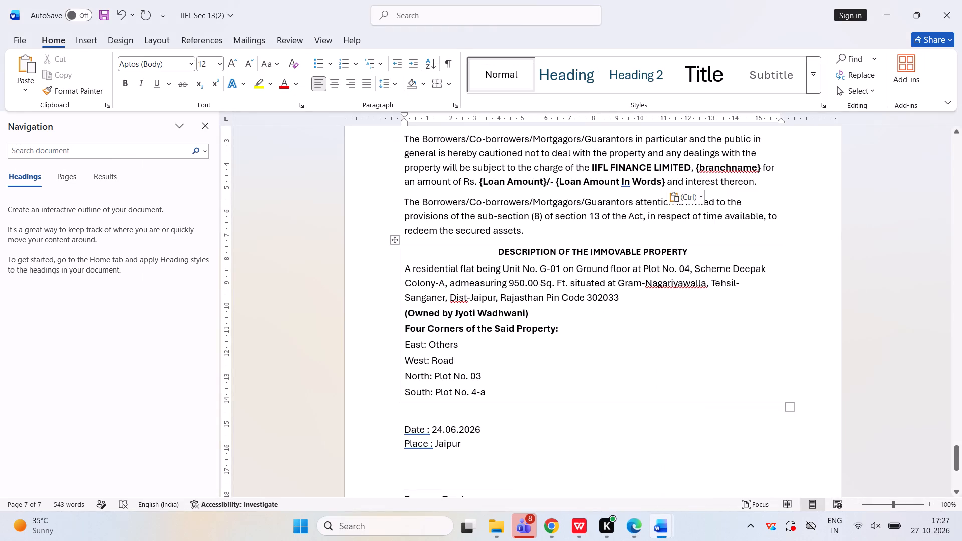
# Delete the flat description, owner line and four corners text beneath the DESCRIPTION OF THE IMMOVABLE PROPERTY heading.
pyautogui.click(565, 322)
pyautogui.click(501, 390)
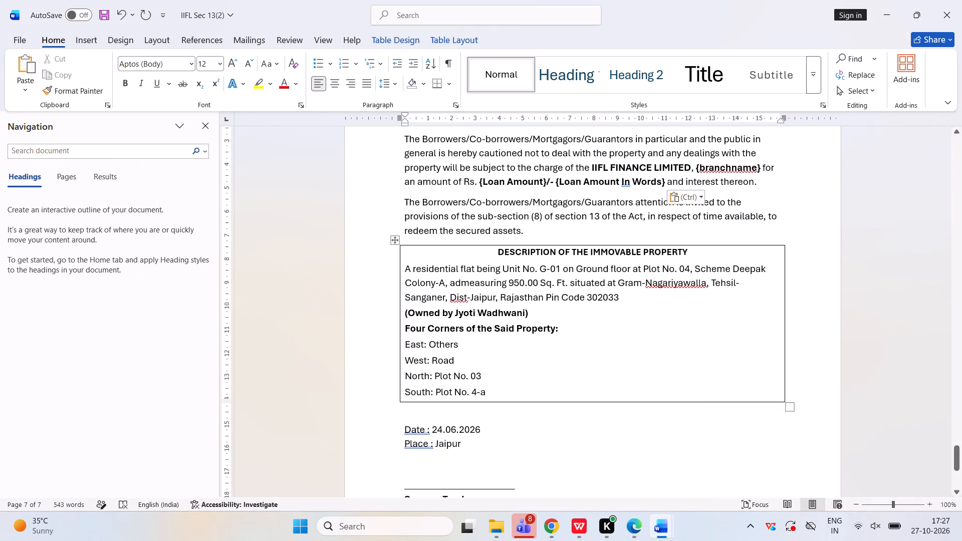
pyautogui.hotkey('ctrl', 'shift', 'Up')
pyautogui.hotkey('ctrl', 'shift', 'Up')
pyautogui.hotkey('ctrl', 'shift', 'Up')
pyautogui.hotkey('ctrl', 'shift', 'Up')
pyautogui.hotkey('ctrl', 'shift', 'Up')
pyautogui.hotkey('ctrl', 'shift', 'Up')
pyautogui.hotkey('ctrl', 'shift', 'Up')
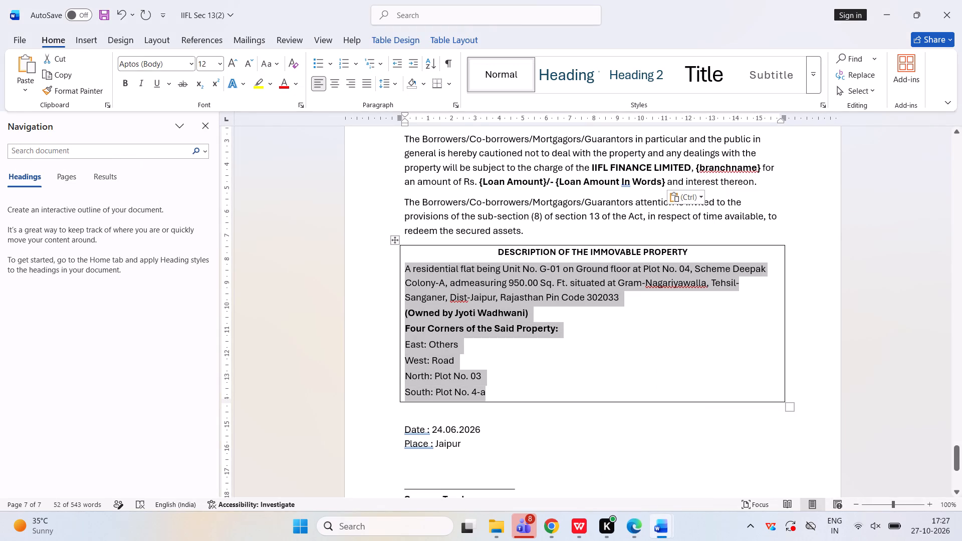
pyautogui.press('BackSpace')
# Switch to the SARFAESI360 Fields Config list in Chrome and copy the Property Address field title.
pyautogui.hotkey('alt', 'Tab')
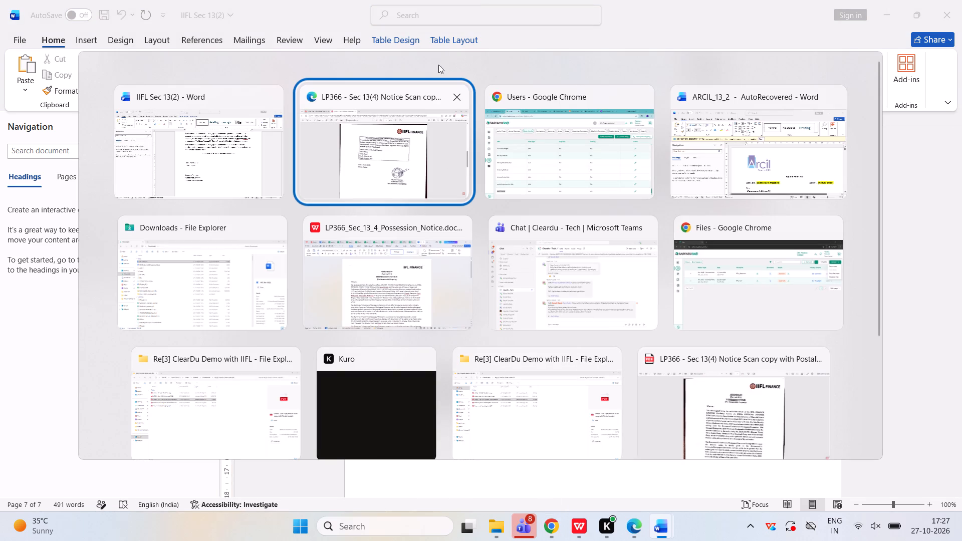
pyautogui.click(537, 149)
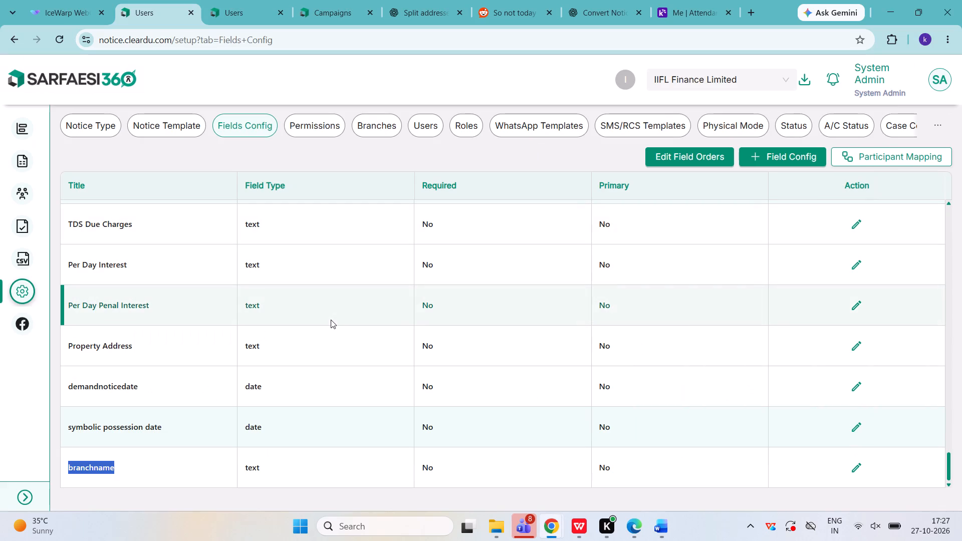
pyautogui.scroll(-2, 331, 320)
pyautogui.tripleClick(123, 343)
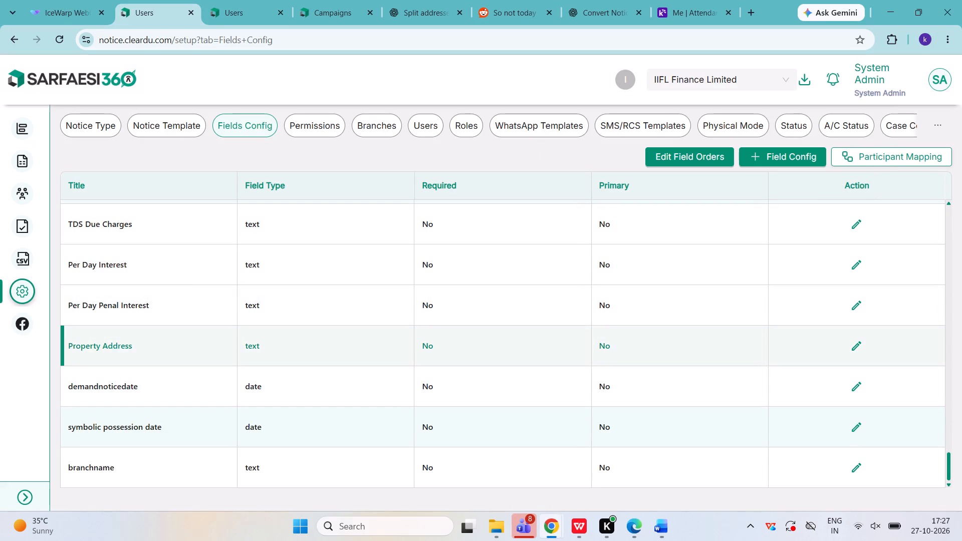
pyautogui.hotkey('ctrl', 'c')
pyautogui.hotkey('ctrl', 'c')
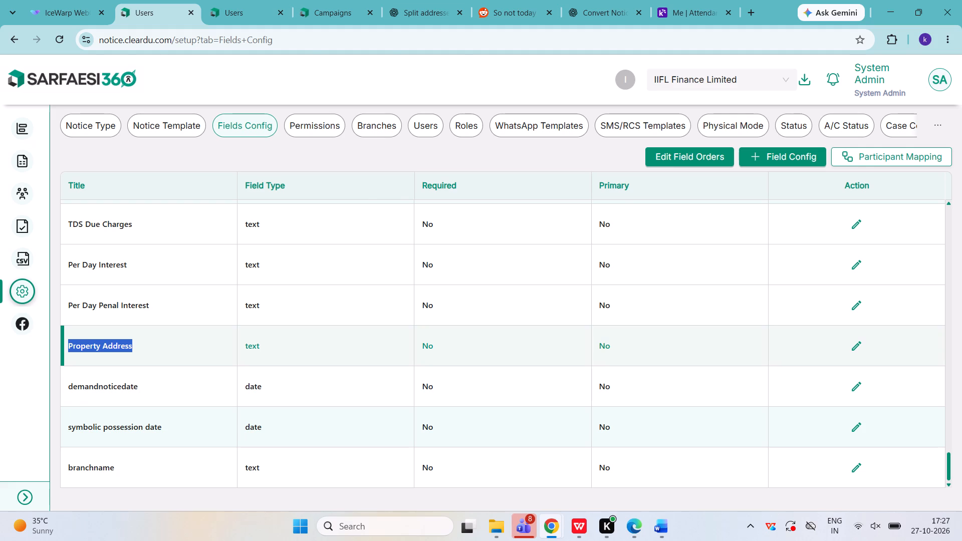
# Back in Word, insert {Property Address} in bold in the emptied space under DESCRIPTION OF THE IMMOVABLE PROPERTY.
pyautogui.hotkey('alt', 'Tab')
pyautogui.hotkey('shift', '{')
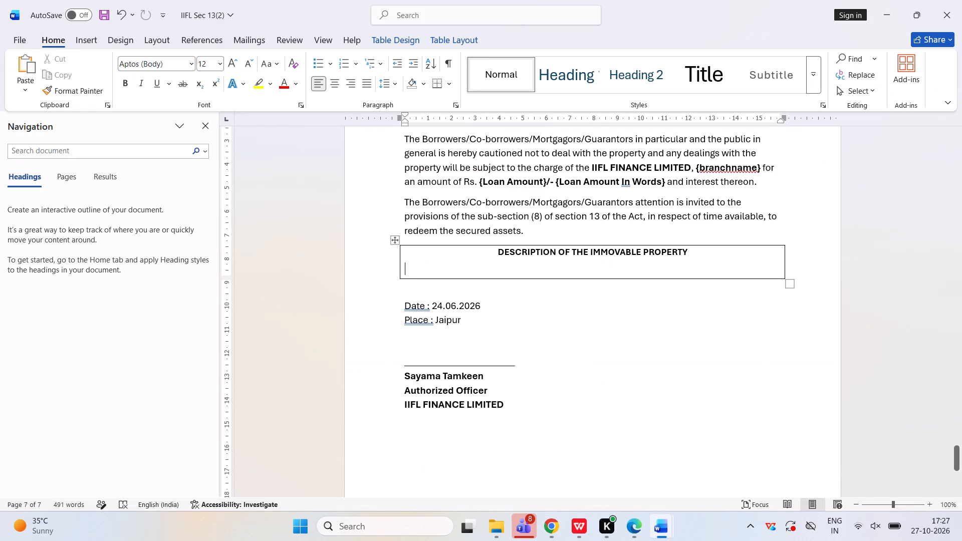
pyautogui.hotkey('ctrl', 'v')
pyautogui.hotkey('shift', '}')
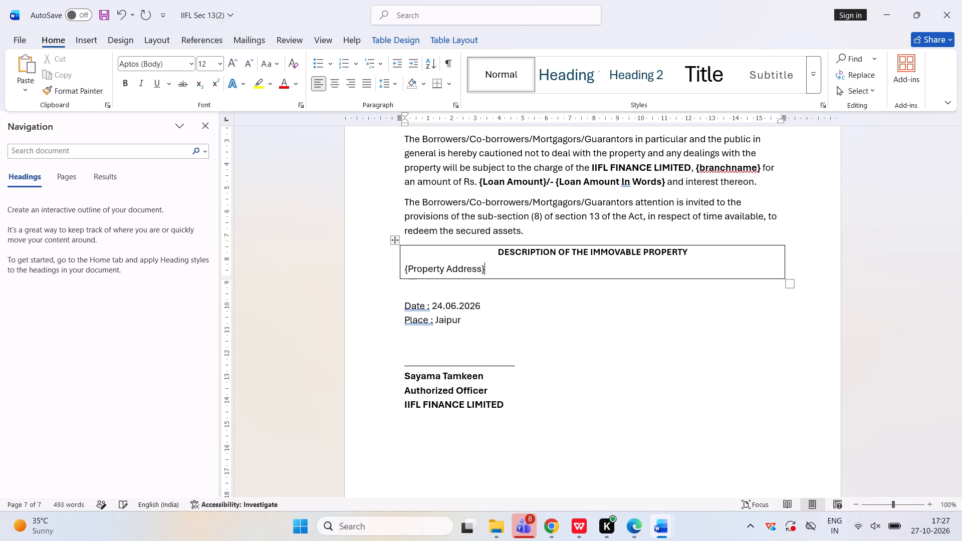
pyautogui.hotkey('ctrl', 'shift', 'Left')
pyautogui.hotkey('ctrl', 'shift', 'Left')
pyautogui.hotkey('ctrl', 'shift', 'Left')
pyautogui.hotkey('ctrl', 'shift', 'Left')
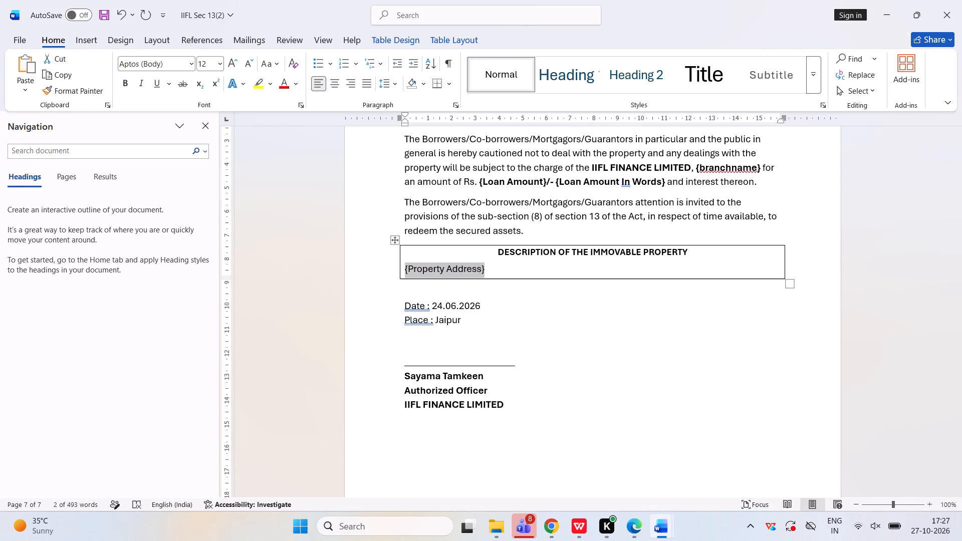
pyautogui.hotkey('ctrl', 'b')
pyautogui.click(566, 333)
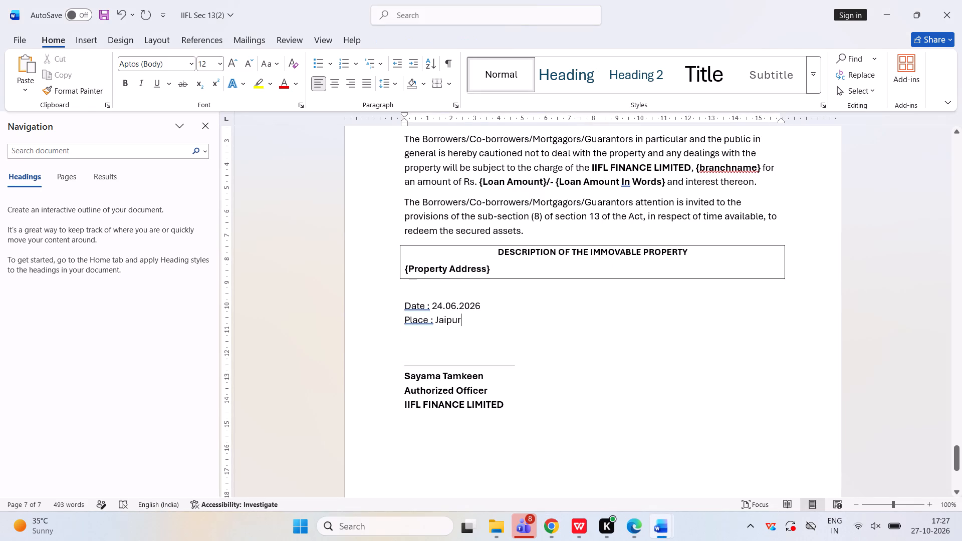
# Add an empty line between the Place line and the signature block below the property description.
pyautogui.click(426, 337)
pyautogui.press('Up')
pyautogui.press('Up')
pyautogui.press('Up')
pyautogui.press('Down')
pyautogui.press('BackSpace')
pyautogui.press('Return')
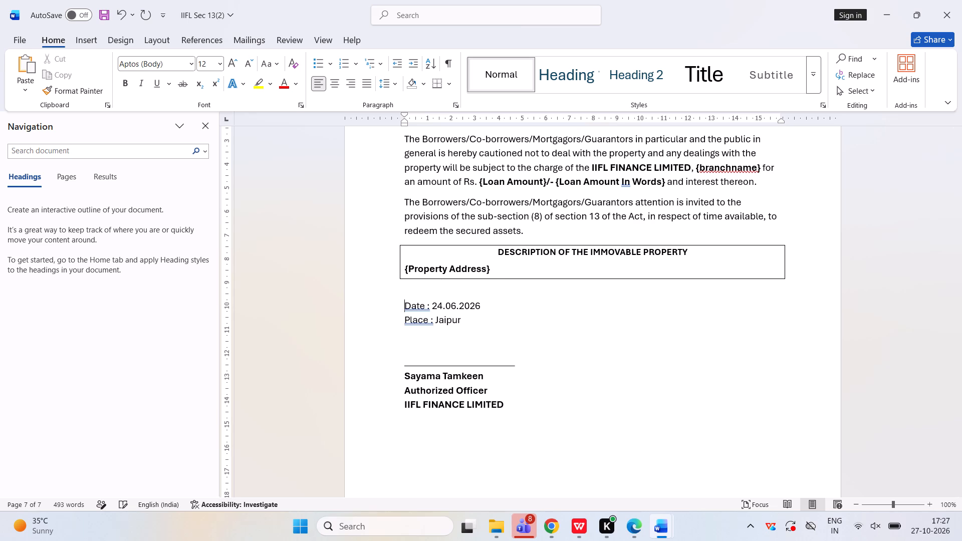
pyautogui.press('Down')
pyautogui.press('Down')
pyautogui.press('BackSpace')
pyautogui.press('Return')
pyautogui.press('Return')
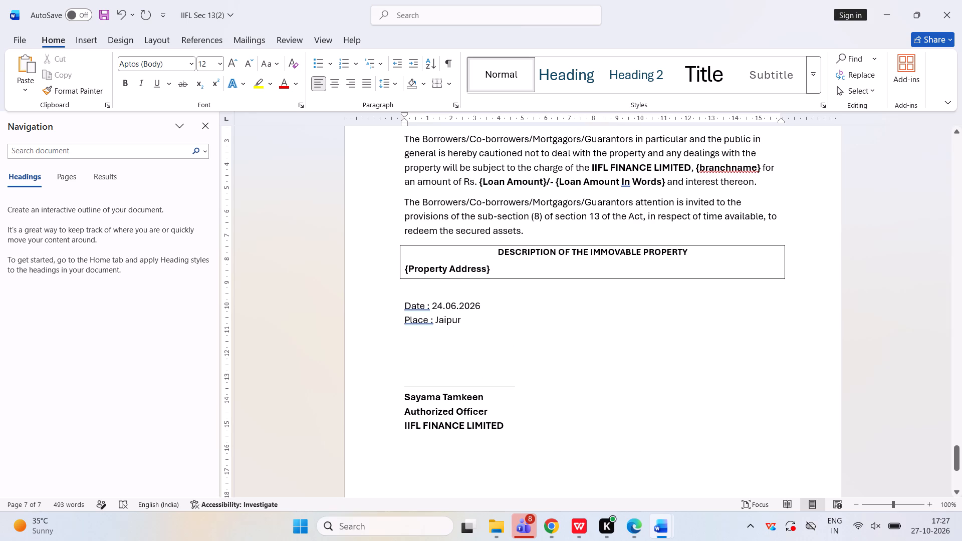
# Check the signature block on the scanned notice in Edge, and back in Word delete the underscore signature line above the authorized officer's name.
pyautogui.hotkey('alt', 'Tab')
pyautogui.click(548, 193)
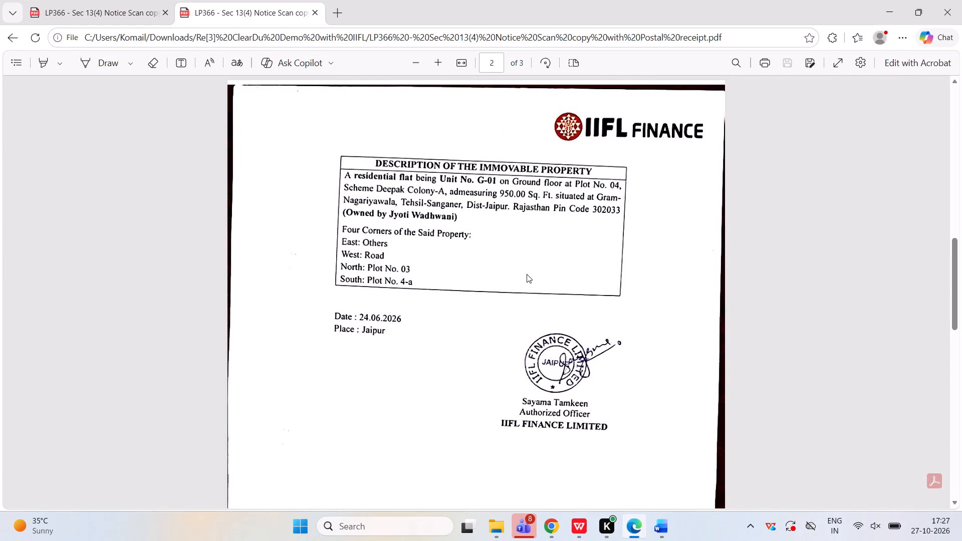
pyautogui.hotkey('alt', 'Tab')
pyautogui.hotkey('alt', 'Tab')
pyautogui.hotkey('alt', 'Tab')
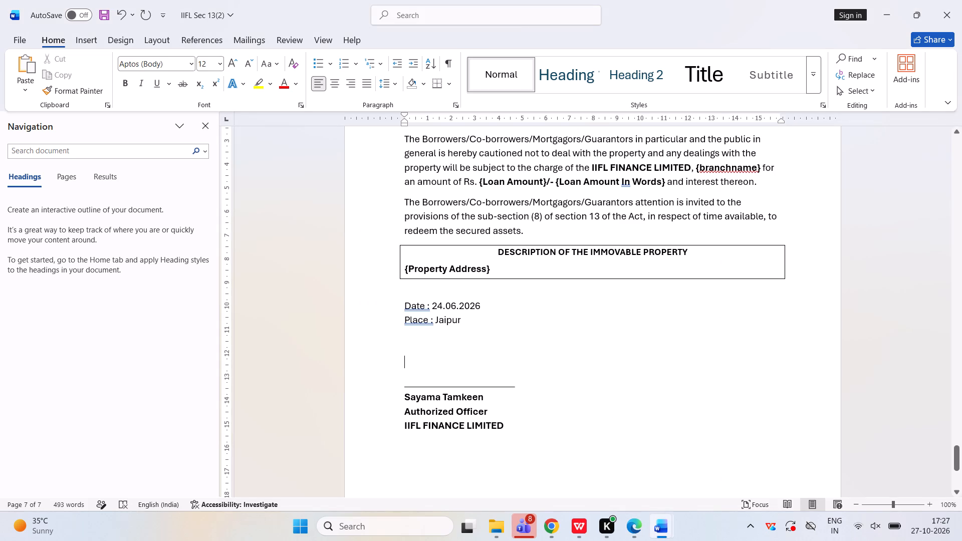
pyautogui.click(536, 380)
pyautogui.press('BackSpace')
pyautogui.press('BackSpace')
pyautogui.press('BackSpace')
pyautogui.press('BackSpace')
pyautogui.press('BackSpace')
pyautogui.press('BackSpace')
pyautogui.press('BackSpace')
pyautogui.press('BackSpace')
pyautogui.press('BackSpace')
pyautogui.press('BackSpace')
pyautogui.press('BackSpace')
pyautogui.press('BackSpace')
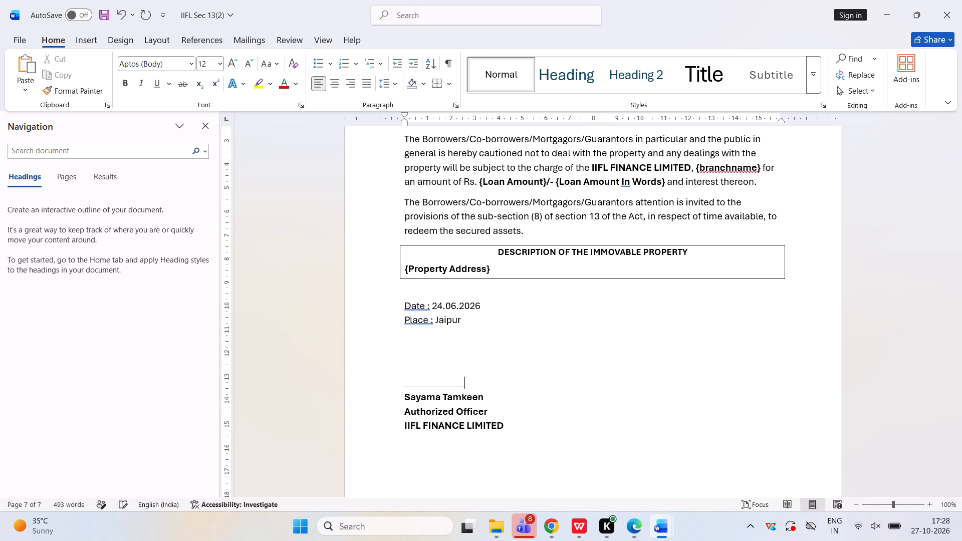
pyautogui.press('BackSpace')
pyautogui.press('BackSpace')
pyautogui.press('BackSpace')
pyautogui.press('BackSpace')
pyautogui.press('BackSpace')
pyautogui.press('BackSpace')
pyautogui.press('BackSpace')
pyautogui.press('BackSpace')
pyautogui.press('BackSpace')
pyautogui.press('BackSpace')
pyautogui.press('BackSpace')
pyautogui.press('BackSpace')
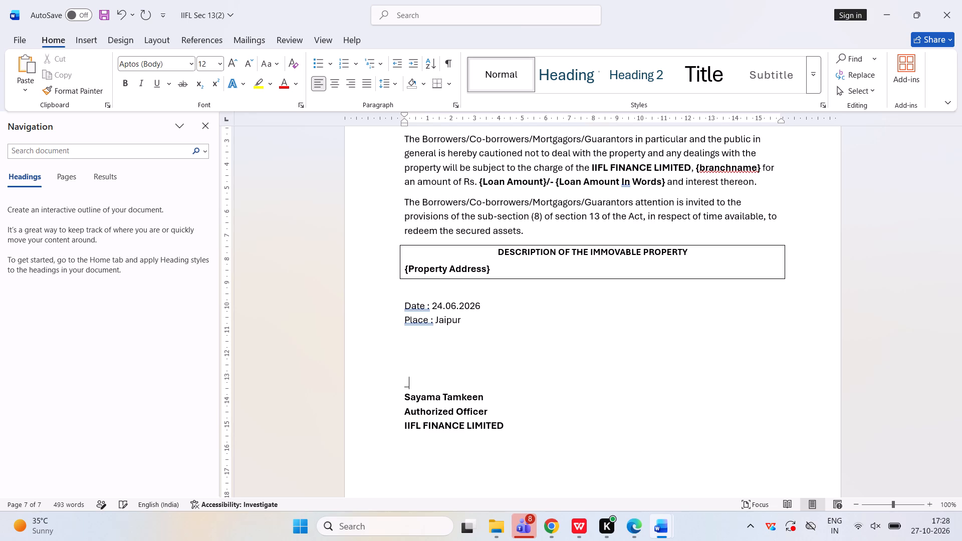
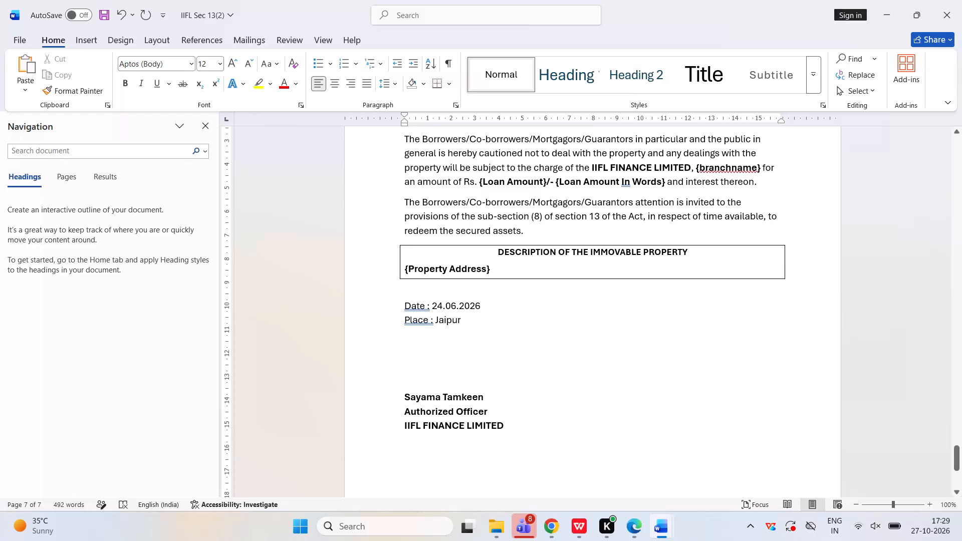
# Remove one blank line above the authorized officer's name, and check the signature block against the Edge scan.
pyautogui.press('BackSpace')
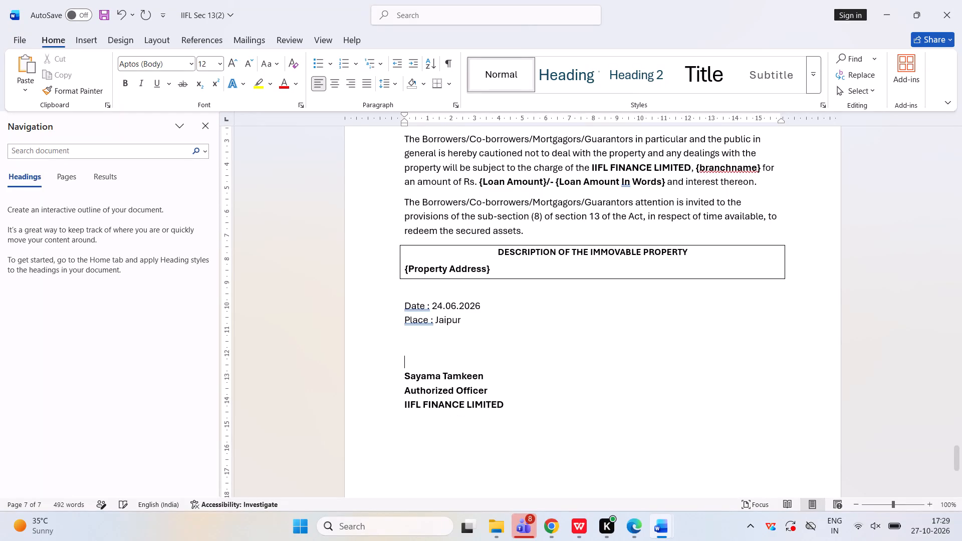
pyautogui.hotkey('alt', 'Tab')
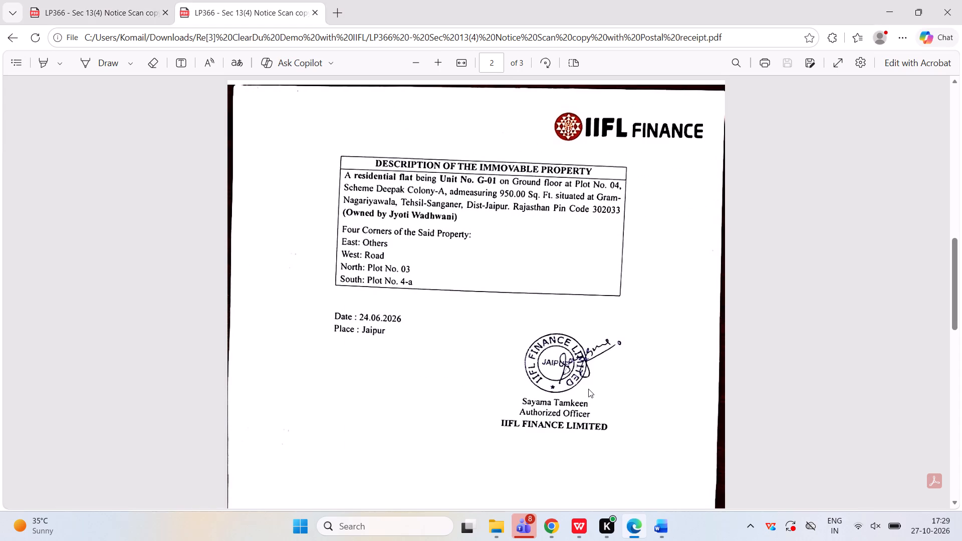
pyautogui.hotkey('alt', 'Tab')
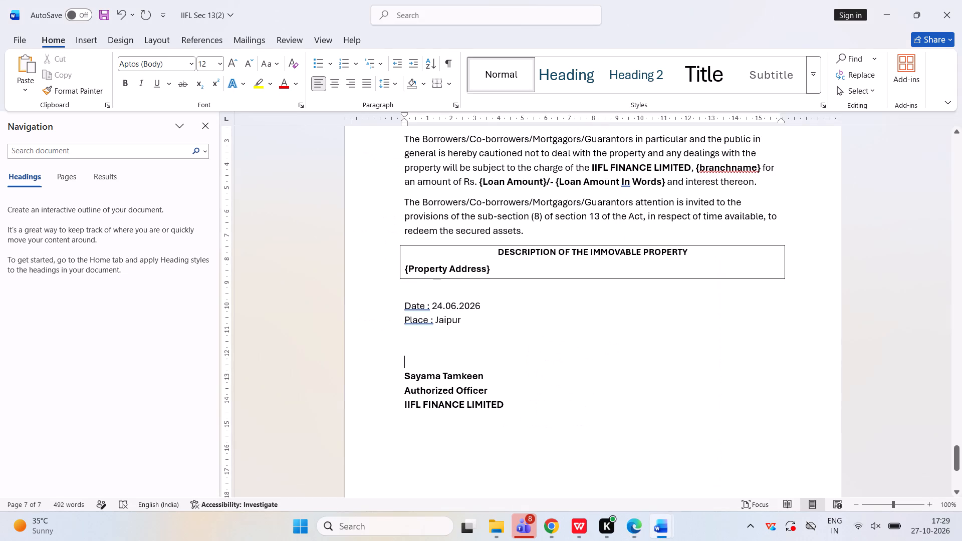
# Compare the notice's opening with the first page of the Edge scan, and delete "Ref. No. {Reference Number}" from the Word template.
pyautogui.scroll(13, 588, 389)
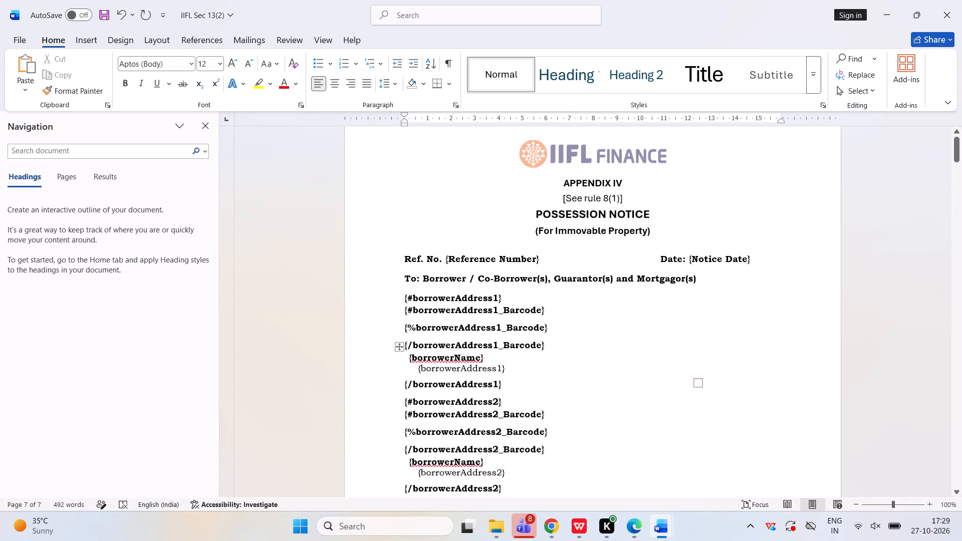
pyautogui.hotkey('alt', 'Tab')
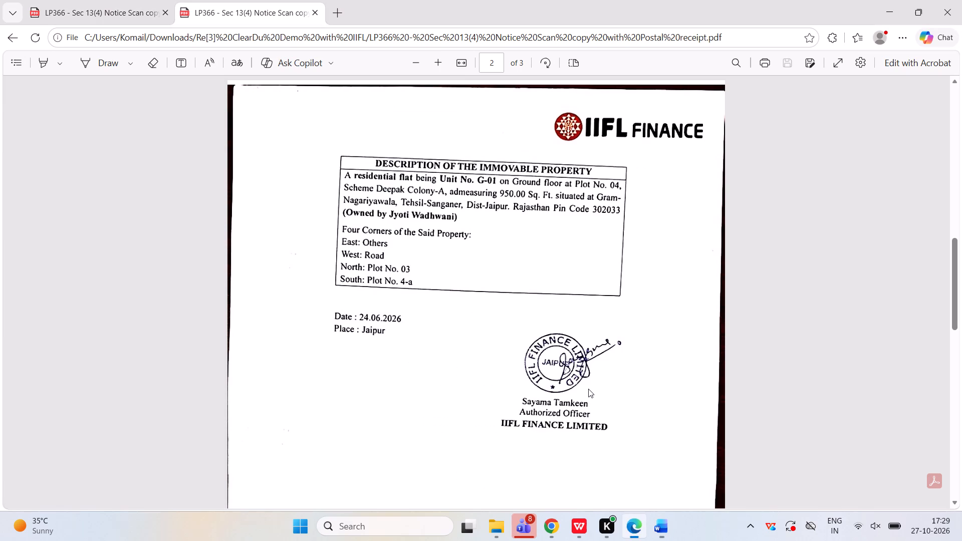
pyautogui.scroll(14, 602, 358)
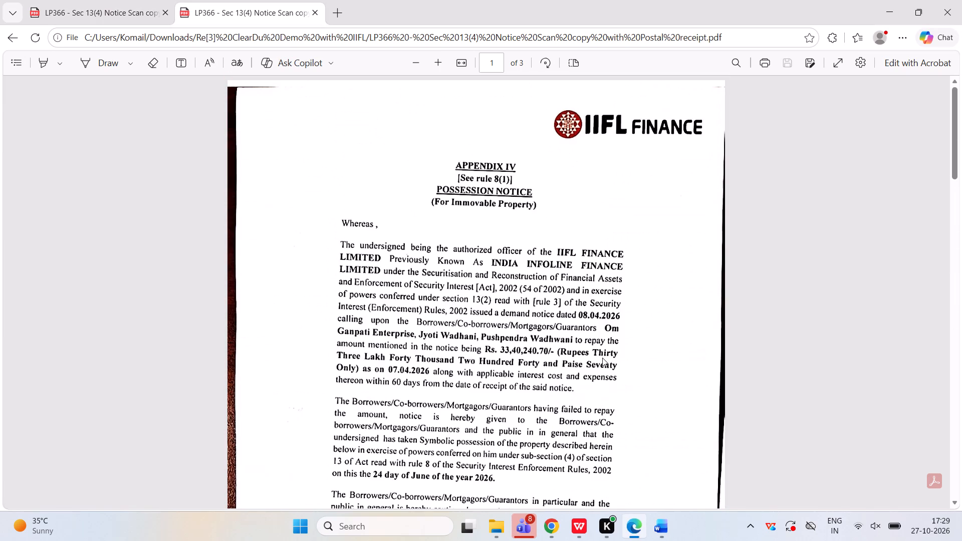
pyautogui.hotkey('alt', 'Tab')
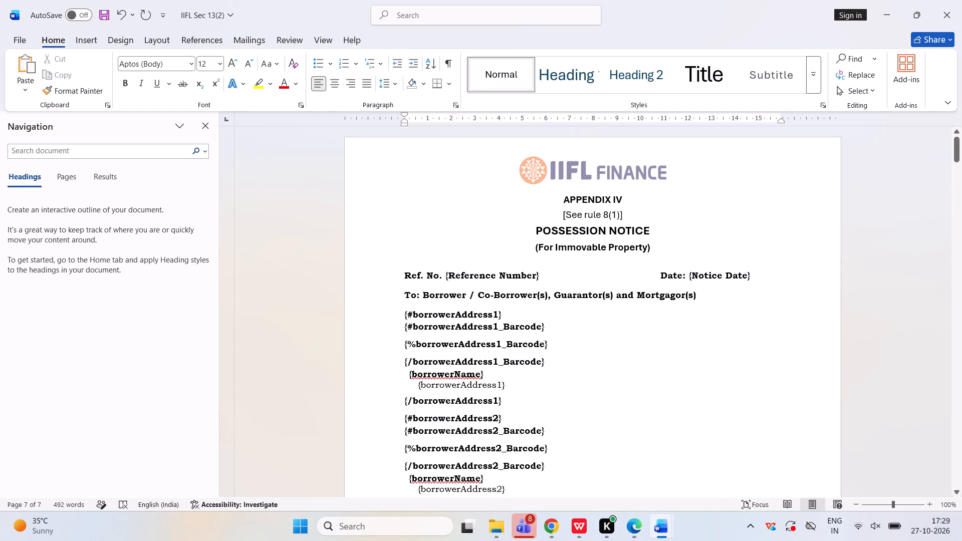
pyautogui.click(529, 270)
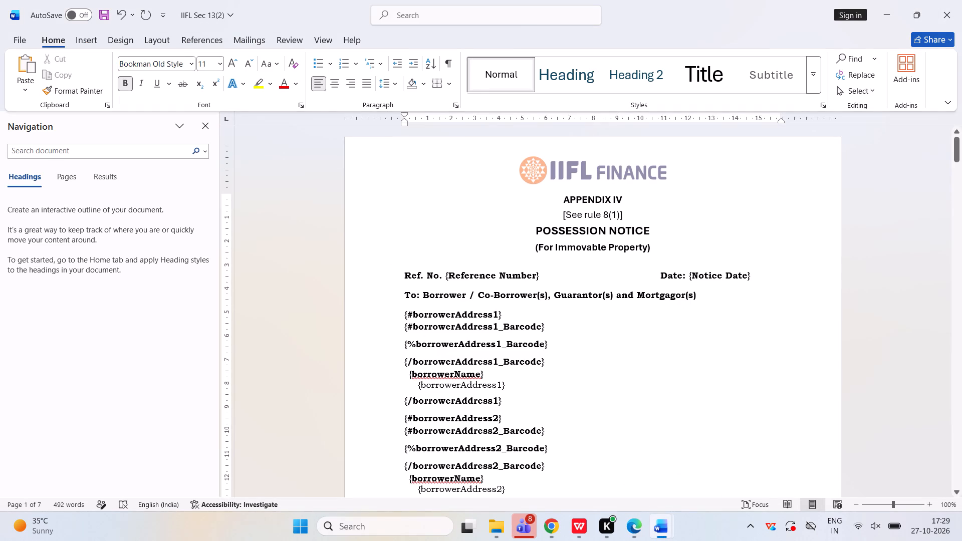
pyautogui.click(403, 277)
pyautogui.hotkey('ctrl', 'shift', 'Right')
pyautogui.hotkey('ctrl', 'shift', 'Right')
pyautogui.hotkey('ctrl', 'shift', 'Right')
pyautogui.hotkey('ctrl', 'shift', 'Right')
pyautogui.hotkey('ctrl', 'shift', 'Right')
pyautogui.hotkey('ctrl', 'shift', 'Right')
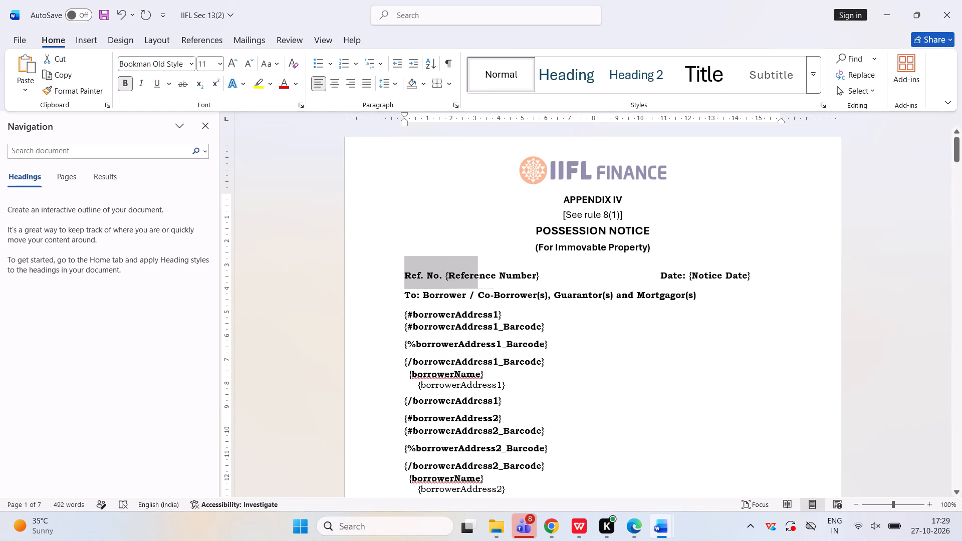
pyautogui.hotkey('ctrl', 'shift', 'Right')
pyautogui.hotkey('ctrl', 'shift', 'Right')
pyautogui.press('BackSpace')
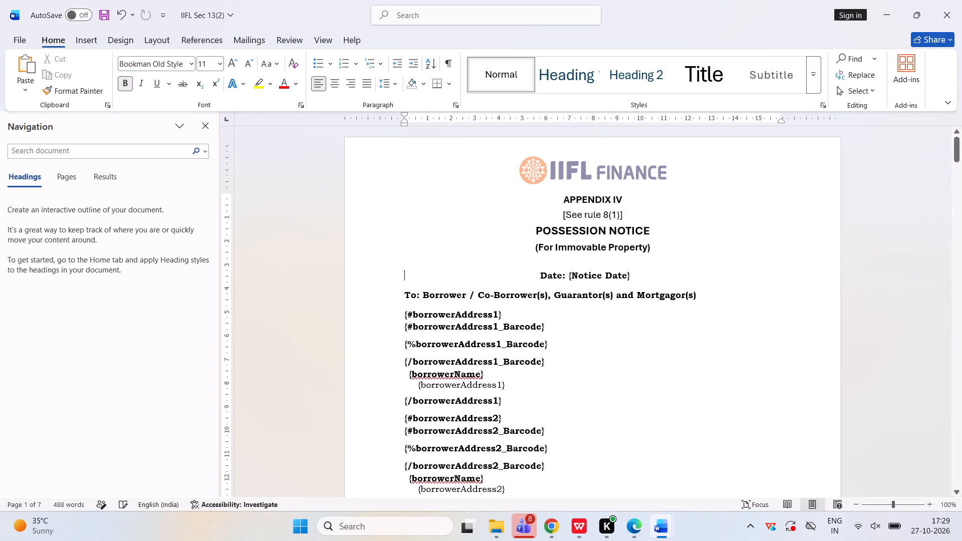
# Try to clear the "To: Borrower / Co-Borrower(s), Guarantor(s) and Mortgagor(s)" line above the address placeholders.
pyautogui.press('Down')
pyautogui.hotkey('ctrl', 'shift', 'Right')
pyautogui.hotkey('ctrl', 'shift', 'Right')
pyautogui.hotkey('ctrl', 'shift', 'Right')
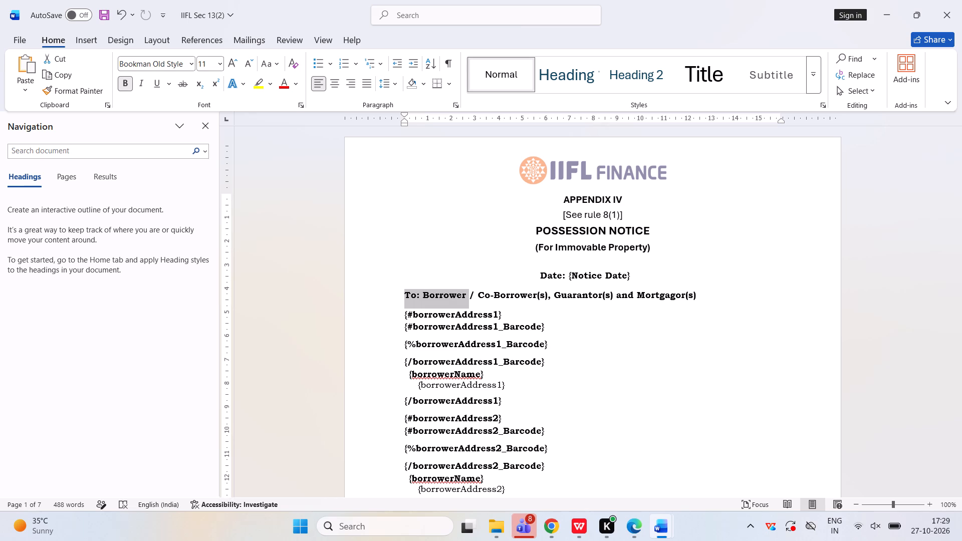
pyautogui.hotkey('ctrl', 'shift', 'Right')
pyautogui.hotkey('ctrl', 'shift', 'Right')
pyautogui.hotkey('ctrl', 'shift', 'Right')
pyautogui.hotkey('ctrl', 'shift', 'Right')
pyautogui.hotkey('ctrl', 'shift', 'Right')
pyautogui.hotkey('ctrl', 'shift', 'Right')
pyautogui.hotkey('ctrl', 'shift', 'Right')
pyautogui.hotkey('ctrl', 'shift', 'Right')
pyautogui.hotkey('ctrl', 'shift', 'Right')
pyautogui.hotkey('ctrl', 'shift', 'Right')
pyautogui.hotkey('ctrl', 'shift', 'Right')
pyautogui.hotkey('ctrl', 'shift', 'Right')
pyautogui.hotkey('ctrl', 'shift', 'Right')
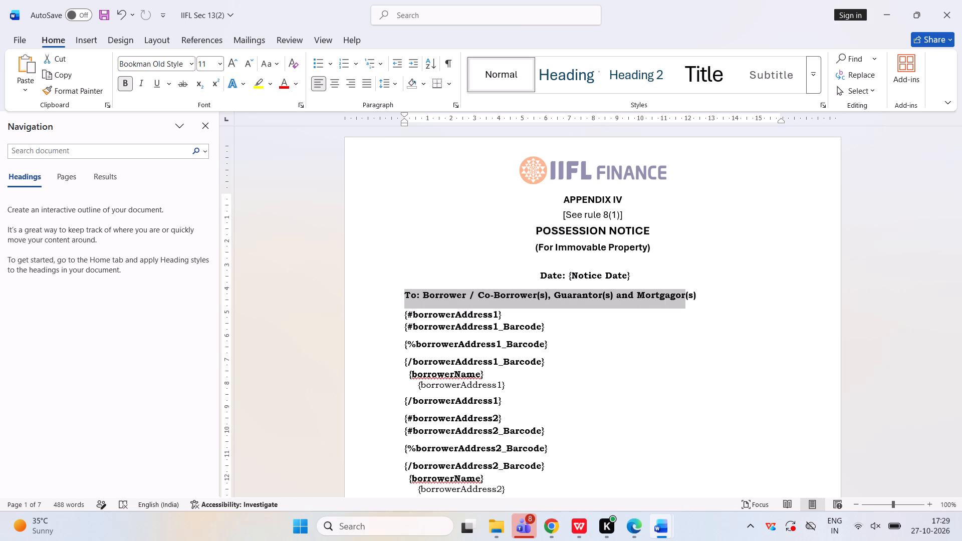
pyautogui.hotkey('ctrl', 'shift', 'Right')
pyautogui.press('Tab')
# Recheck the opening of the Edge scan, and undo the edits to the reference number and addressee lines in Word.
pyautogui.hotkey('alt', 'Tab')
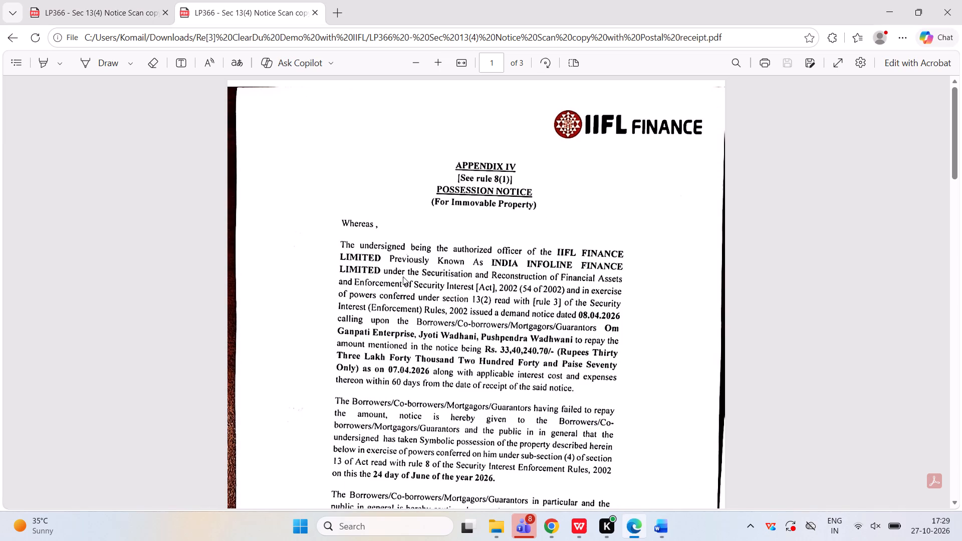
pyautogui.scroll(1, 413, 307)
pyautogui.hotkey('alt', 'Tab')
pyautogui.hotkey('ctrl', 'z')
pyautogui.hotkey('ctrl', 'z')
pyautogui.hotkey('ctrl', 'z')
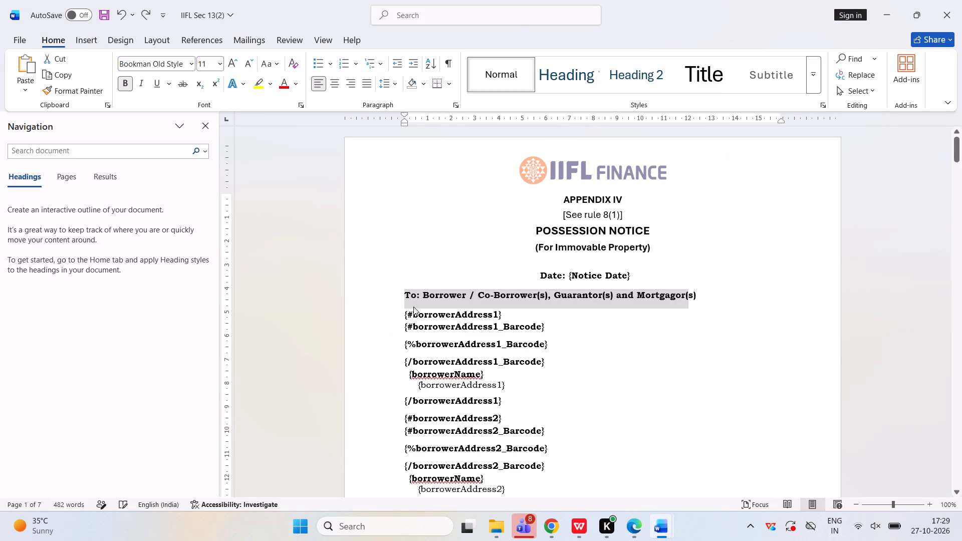
# Format the four heading lines from APPENDIX IV to (For Immovable Property) in Bookman Old Style, size 11.
pyautogui.click(658, 244)
pyautogui.hotkey('ctrl', 'shift', 'Up')
pyautogui.hotkey('ctrl', 'shift', 'Up')
pyautogui.hotkey('ctrl', 'shift', 'Up')
pyautogui.hotkey('ctrl', 'shift', 'Up')
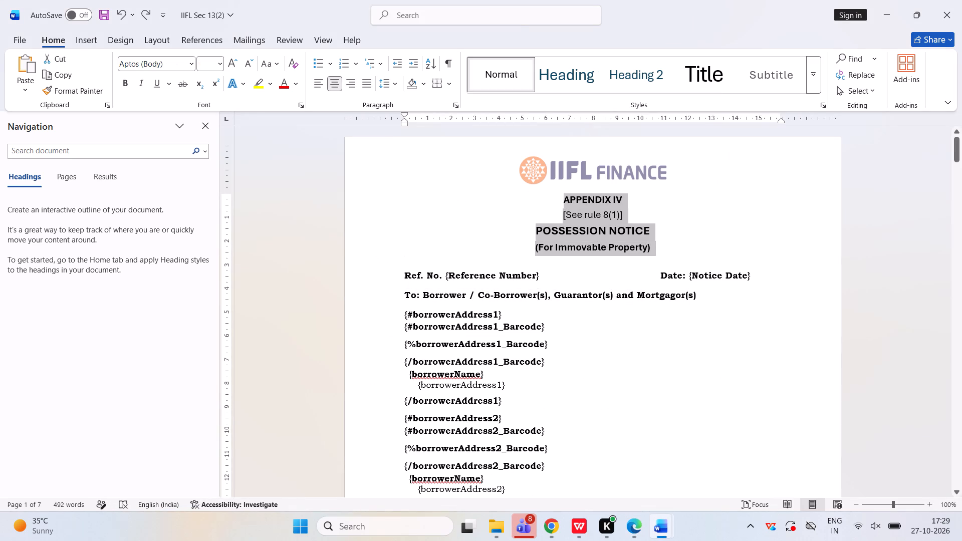
pyautogui.click(184, 65)
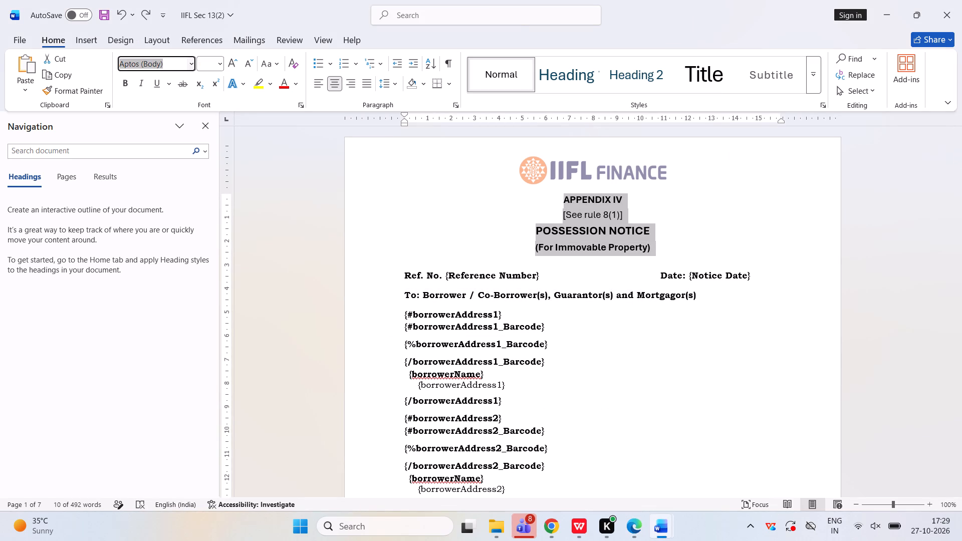
pyautogui.write('bookma')
pyautogui.press('Return')
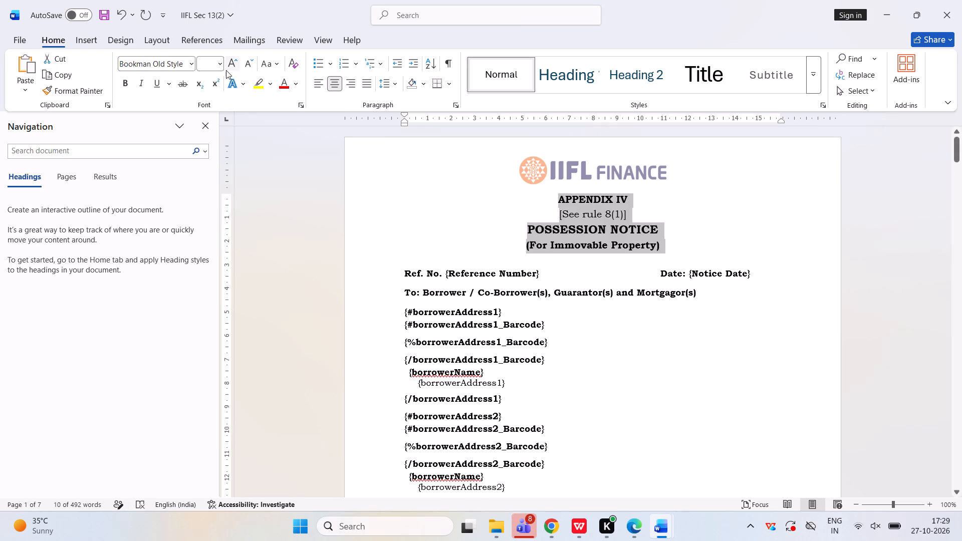
pyautogui.click(220, 63)
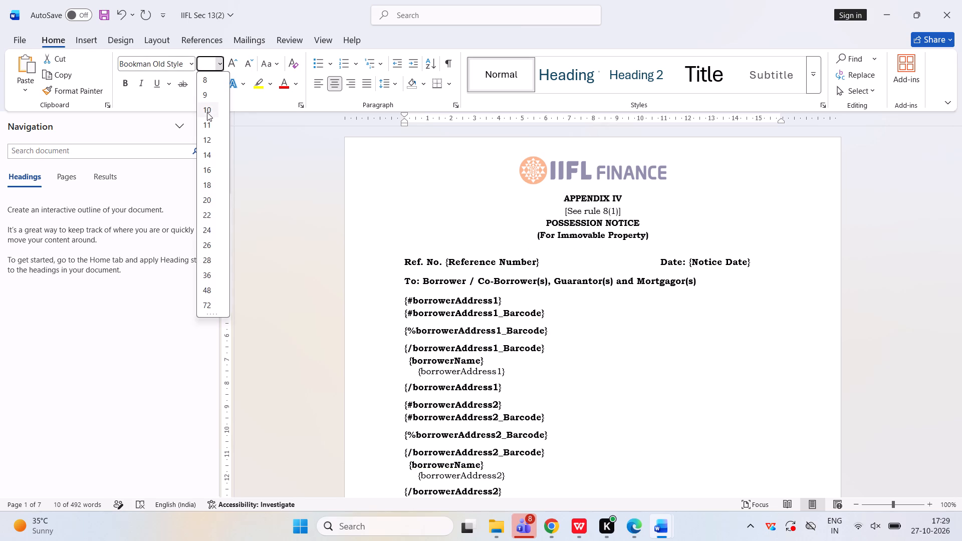
pyautogui.click(206, 119)
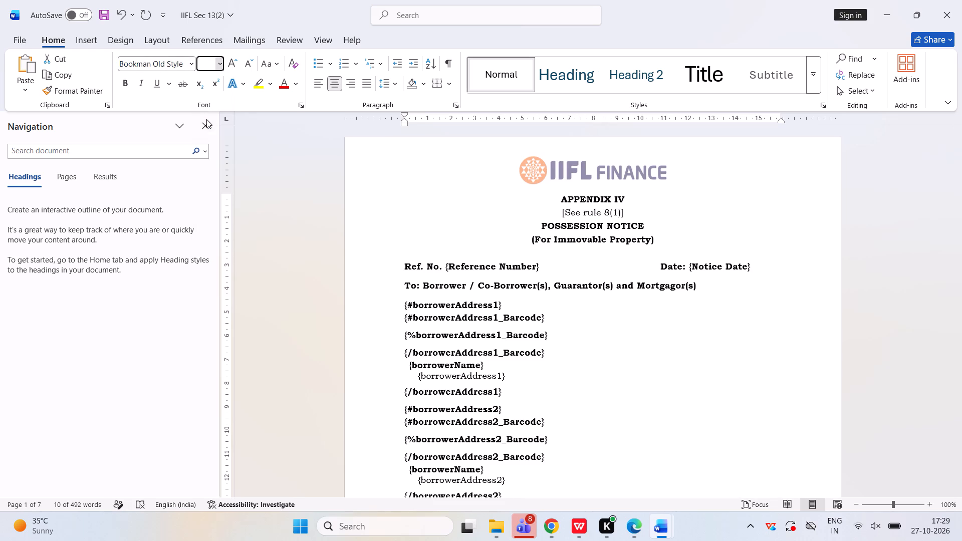
pyautogui.click(470, 322)
# Save the template as a new Word document named IIFL Sec 13(4) in the Downloads folder.
pyautogui.scroll(-6, 489, 327)
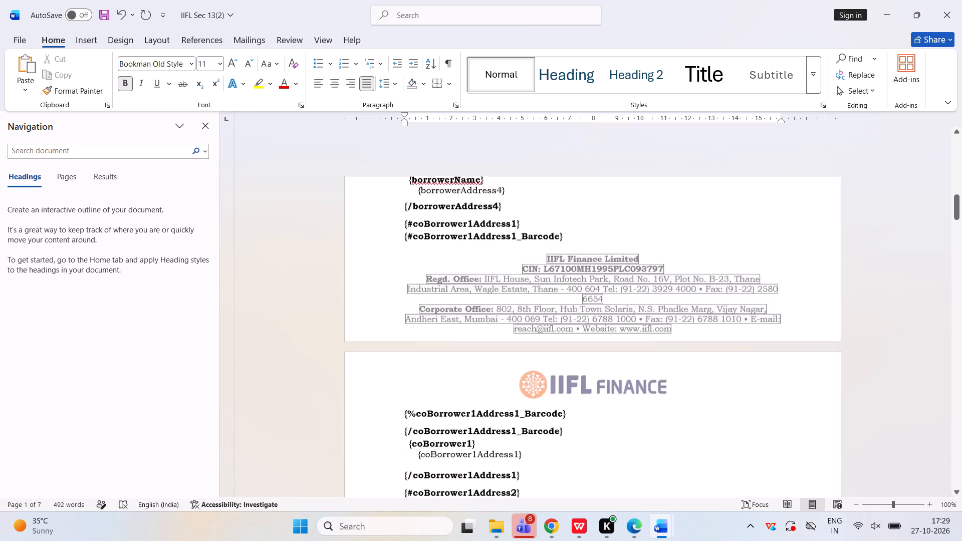
pyautogui.scroll(-15, 489, 327)
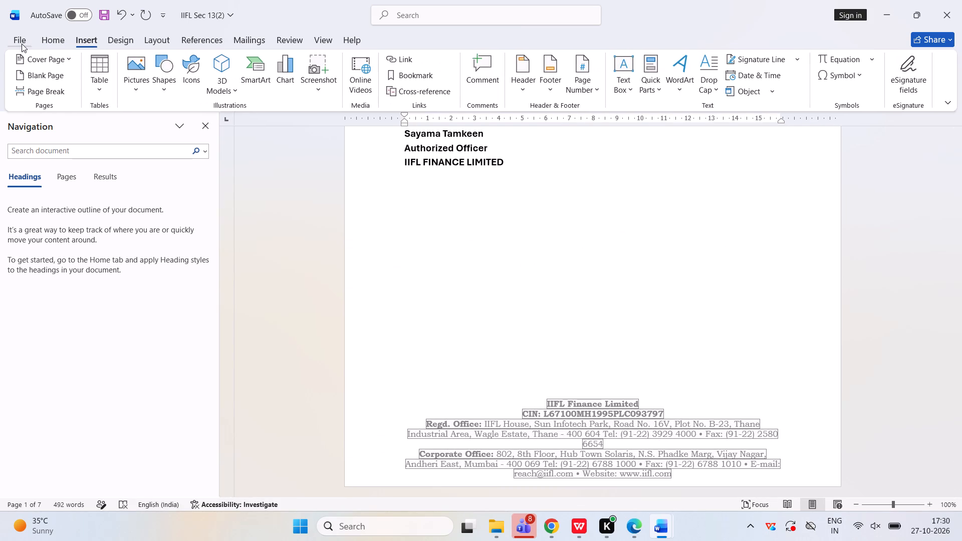
pyautogui.click(22, 44)
pyautogui.click(44, 228)
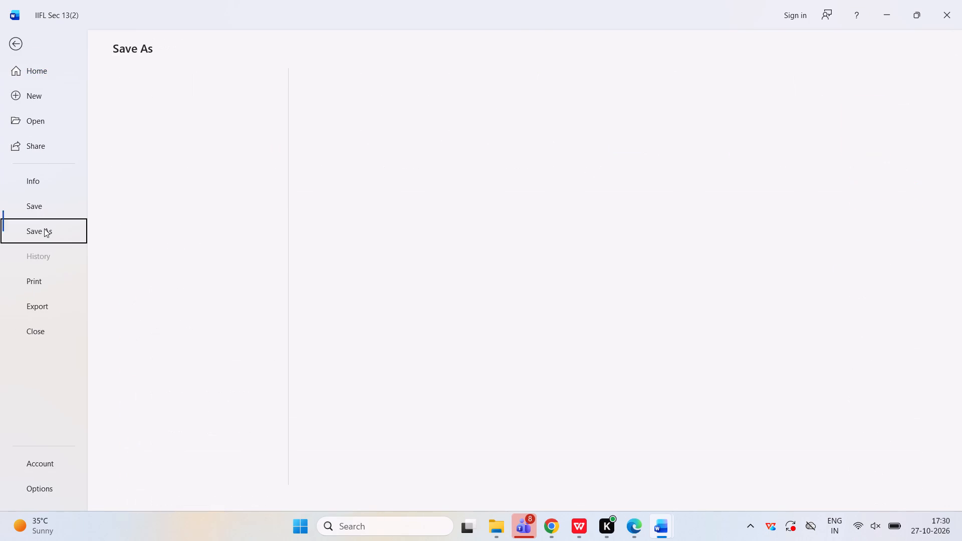
pyautogui.click(212, 307)
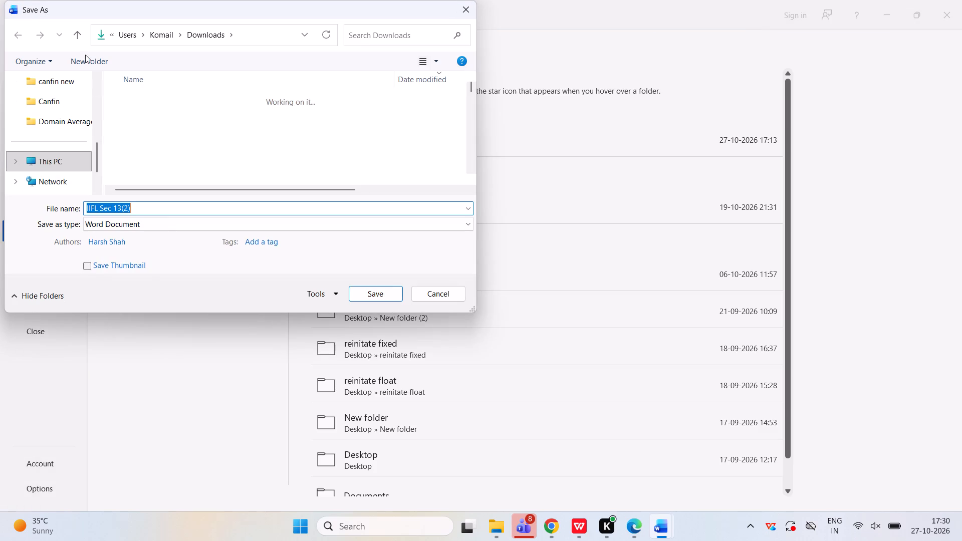
pyautogui.press('Right')
pyautogui.press('Right')
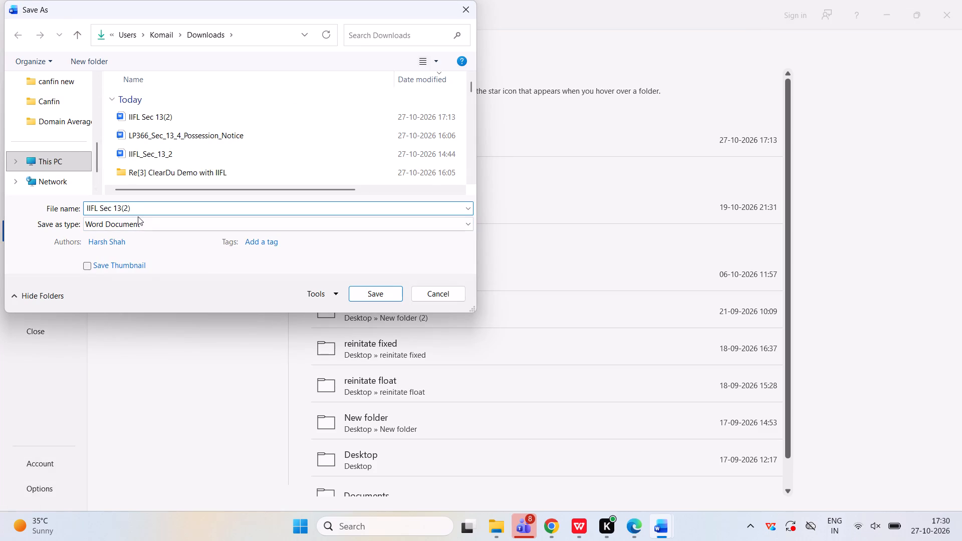
pyautogui.press('Left')
pyautogui.press('BackSpace')
pyautogui.press('4')
pyautogui.click(370, 298)
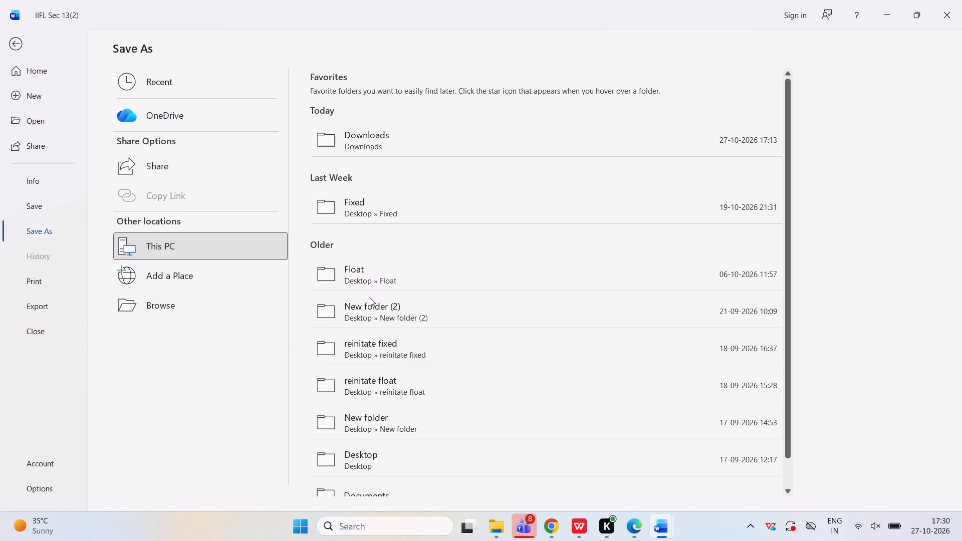
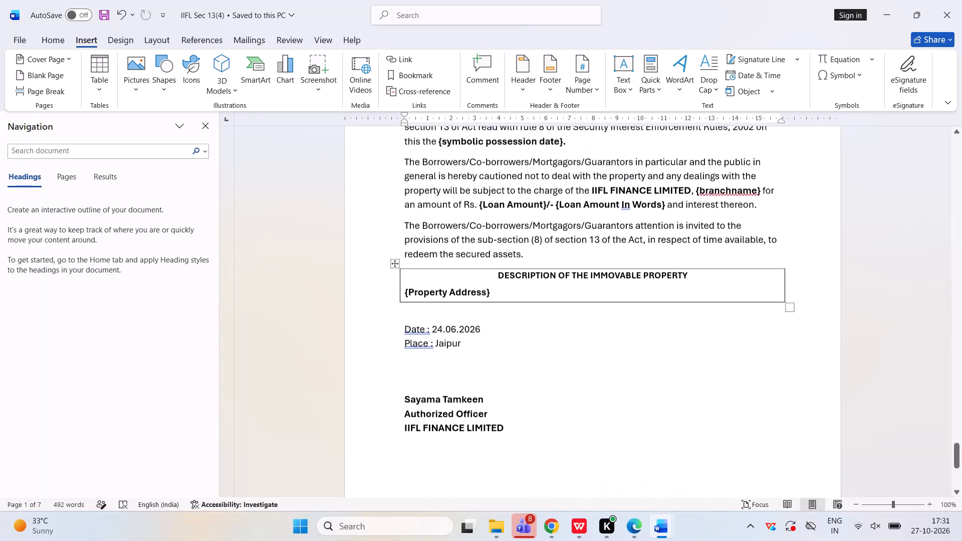
# Save the IIFL Sec 13(4) possession notice document.
pyautogui.scroll(4, 492, 300)
pyautogui.scroll(20, 492, 300)
pyautogui.scroll(3, 492, 300)
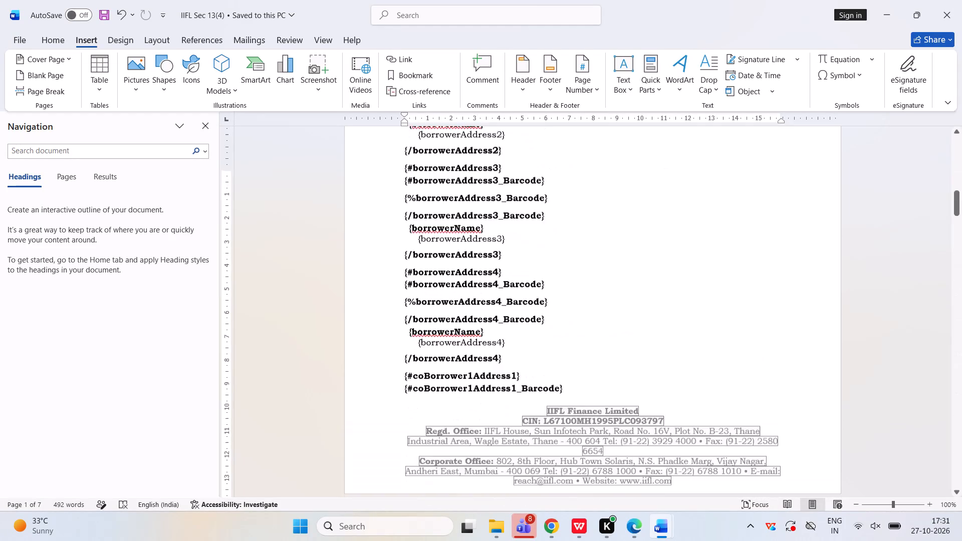
pyautogui.hotkey('ctrl', 's')
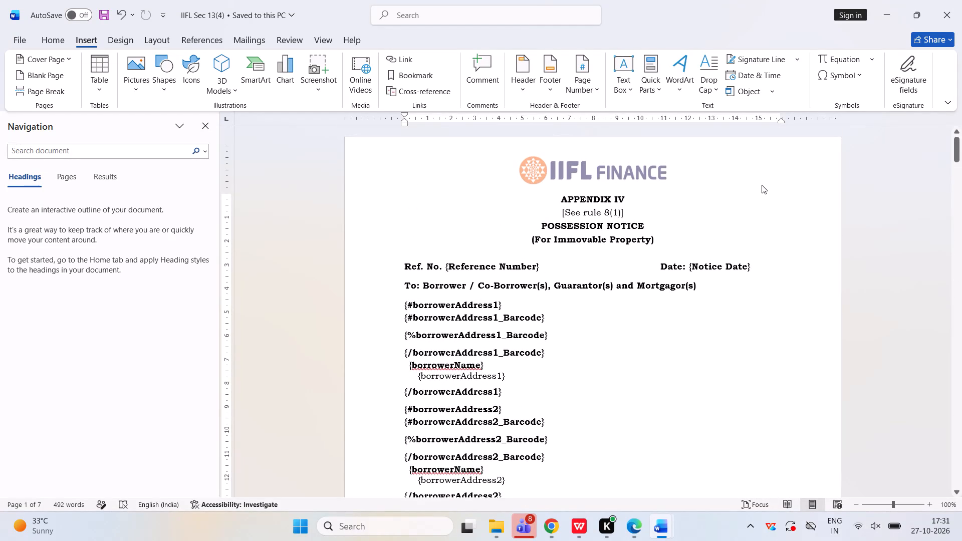